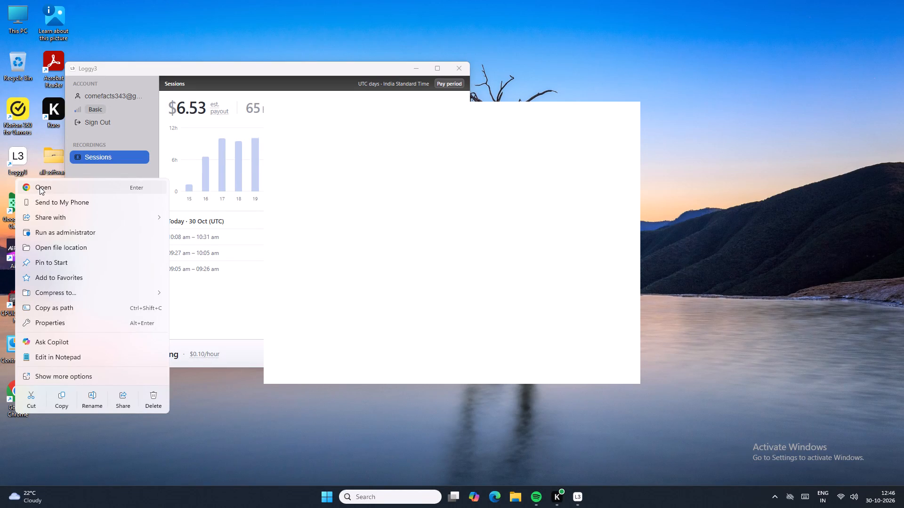
Launch Chrome in a maximized window, search Google for tradingview and open the TradingView India site.
left_click(41, 186)
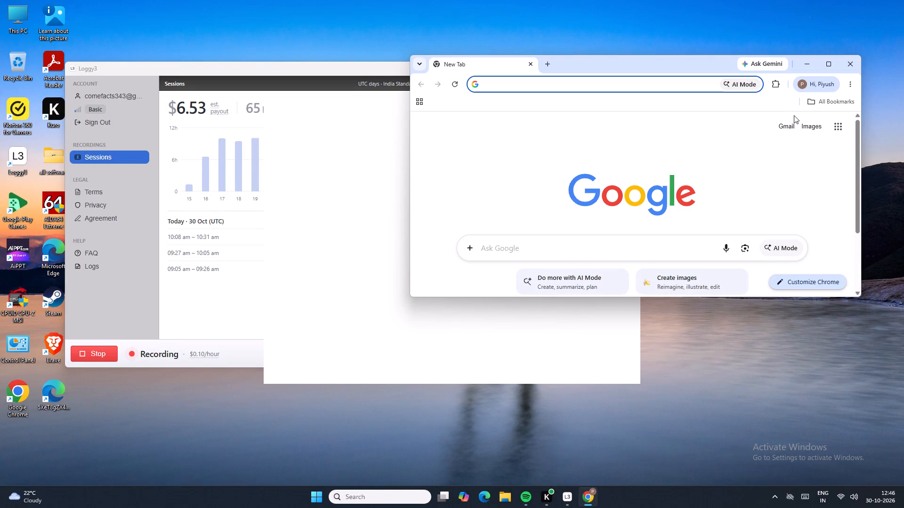
left_click(827, 62)
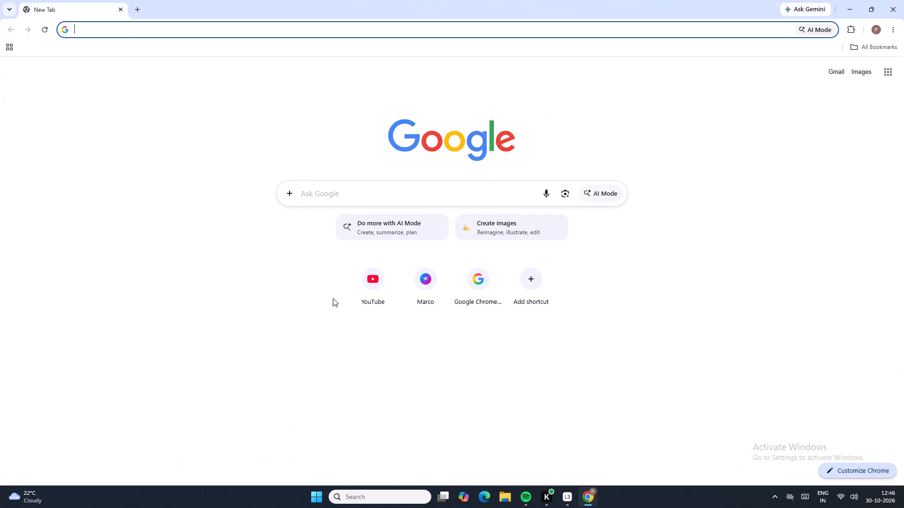
left_click(301, 193)
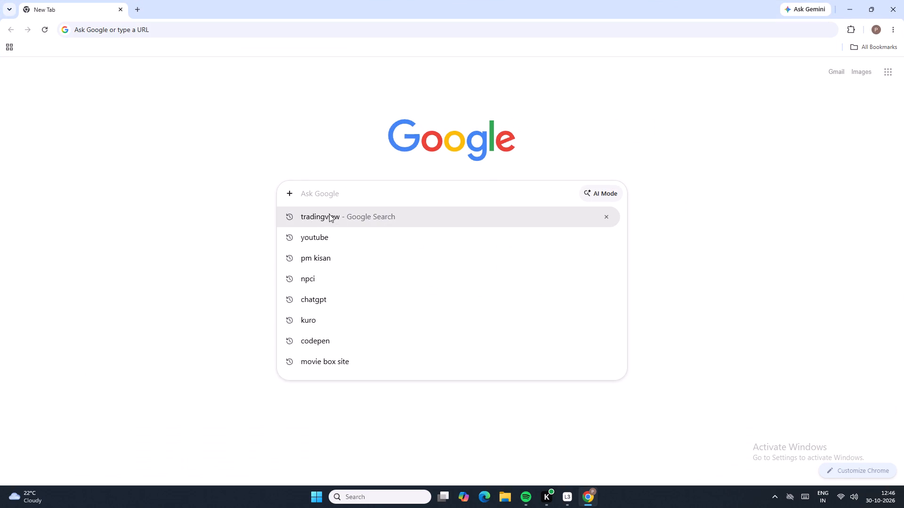
left_click(329, 214)
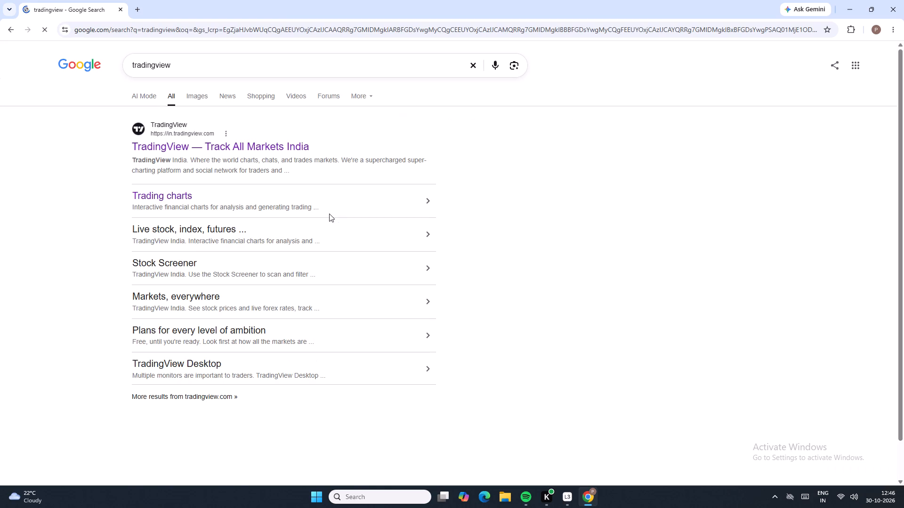
left_click(163, 125)
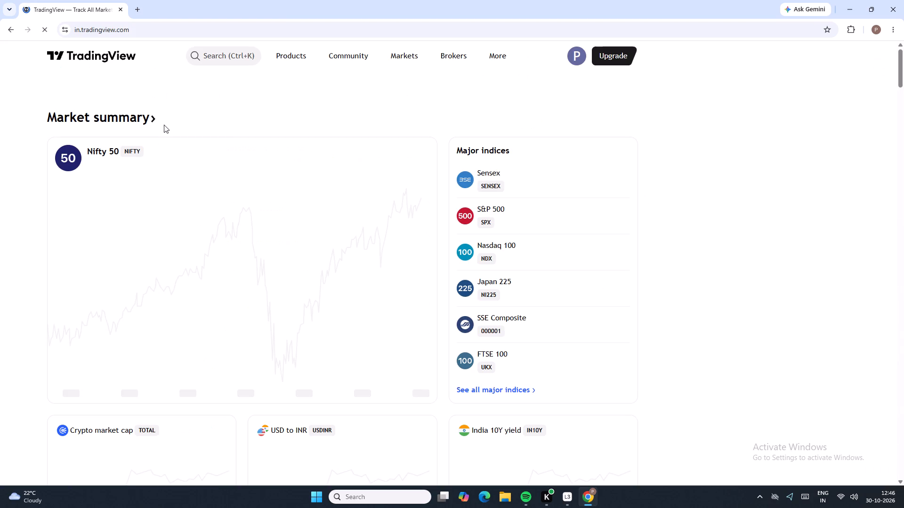
Find the RELIANCE stock through TradingView's symbol search and open its full chart.
left_click(232, 56)
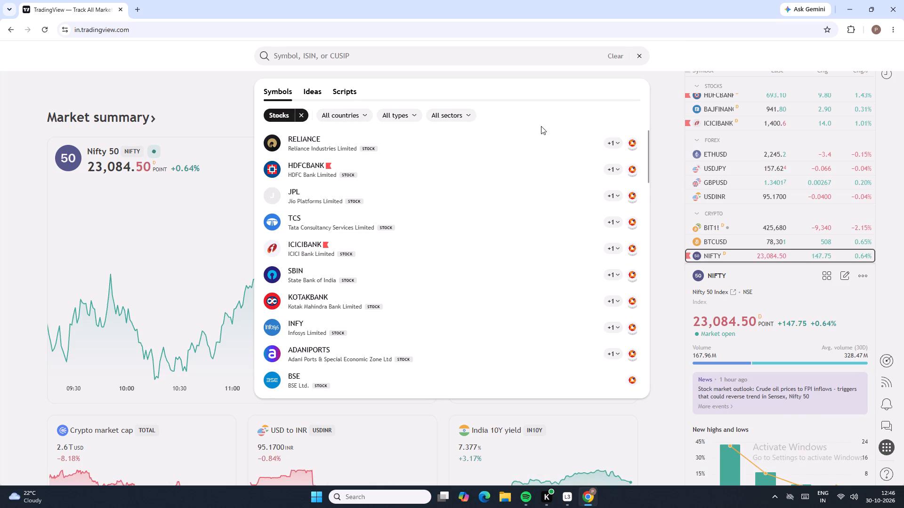
left_click(466, 138)
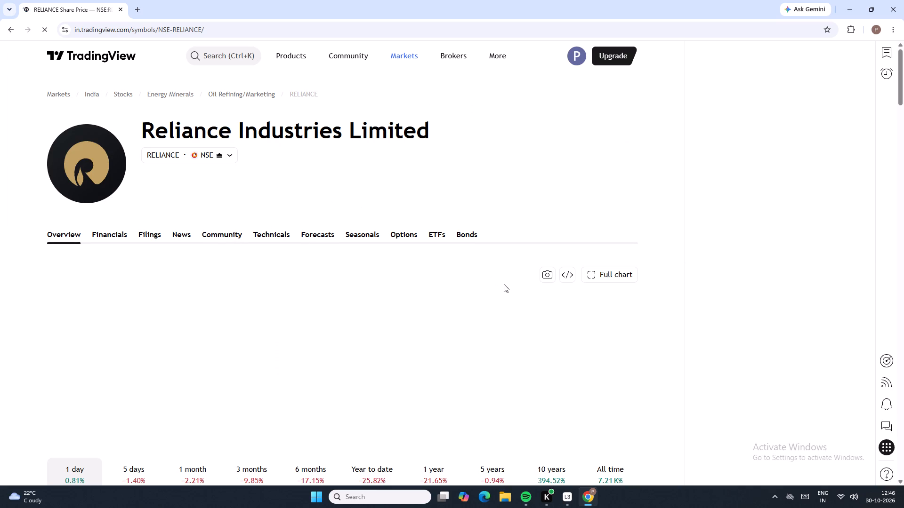
left_click(589, 274)
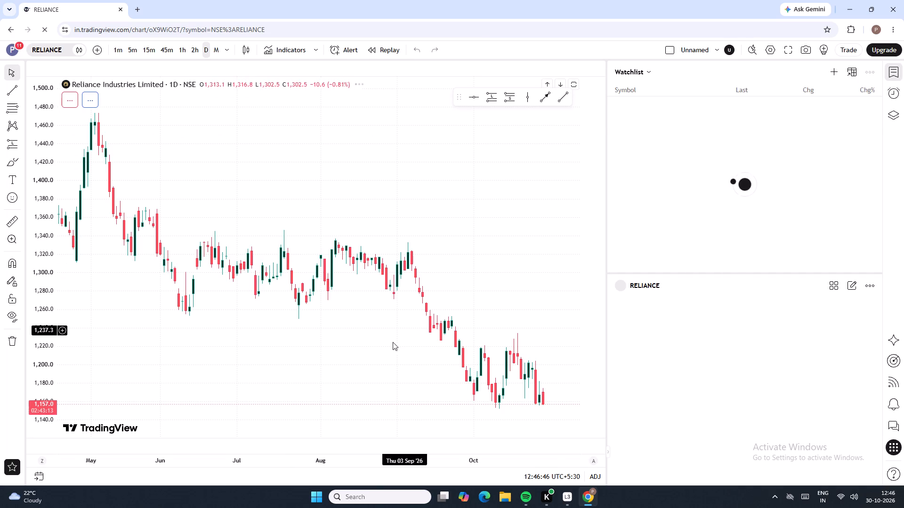
Examine the recent daily price action of Reliance Industries, from October 2026 back to about February 2026.
left_click_drag(390, 342, 275, 255)
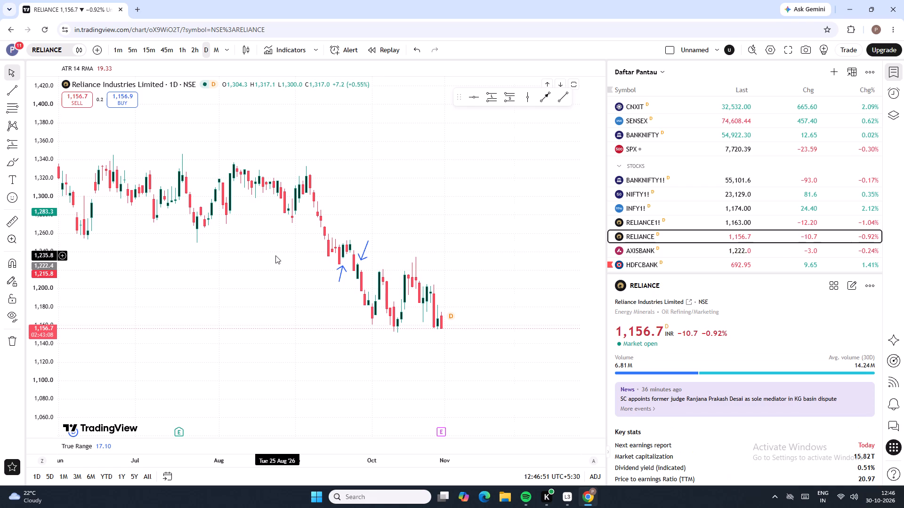
left_click_drag(308, 291, 436, 269)
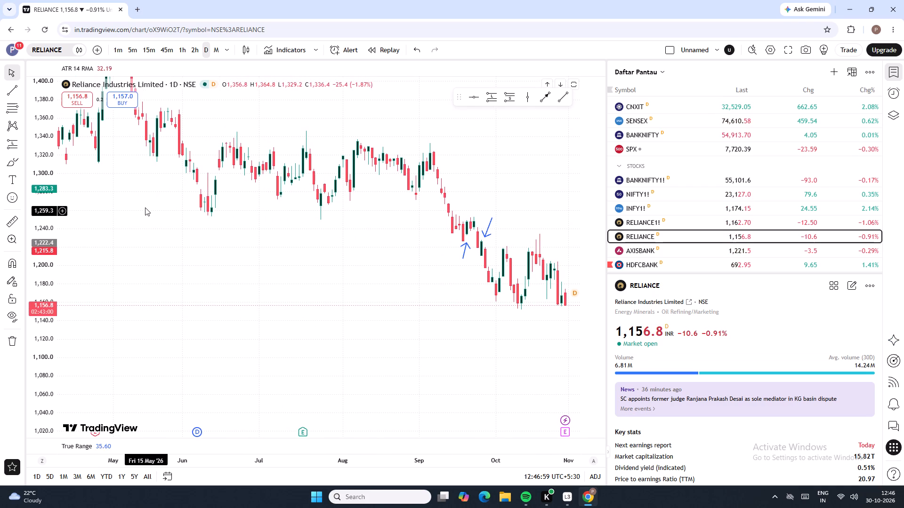
left_click_drag(224, 266, 315, 297)
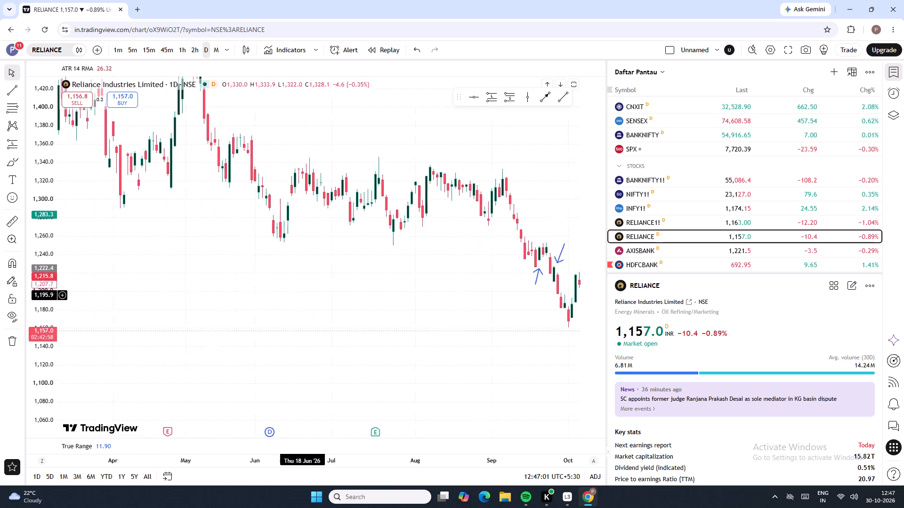
left_click_drag(315, 297, 361, 302)
left_click_drag(355, 304, 157, 269)
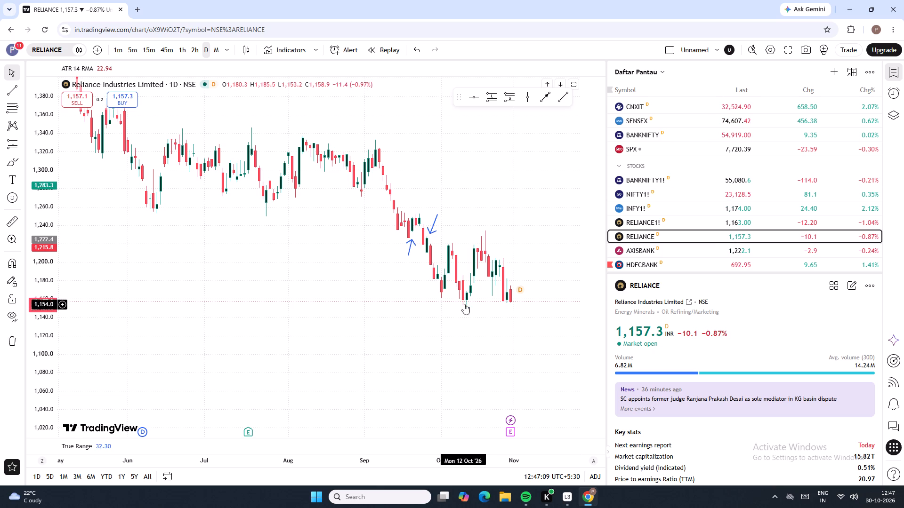
left_click_drag(334, 242, 388, 280)
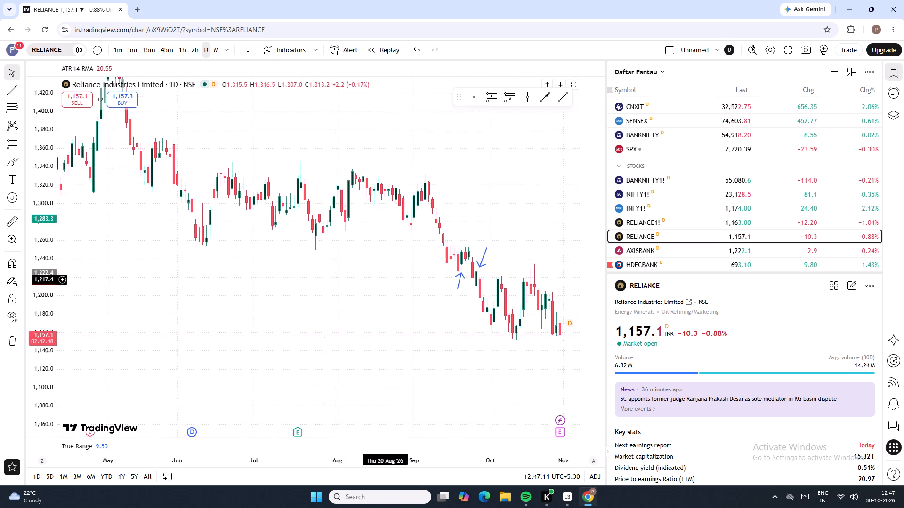
left_click_drag(388, 280, 429, 296)
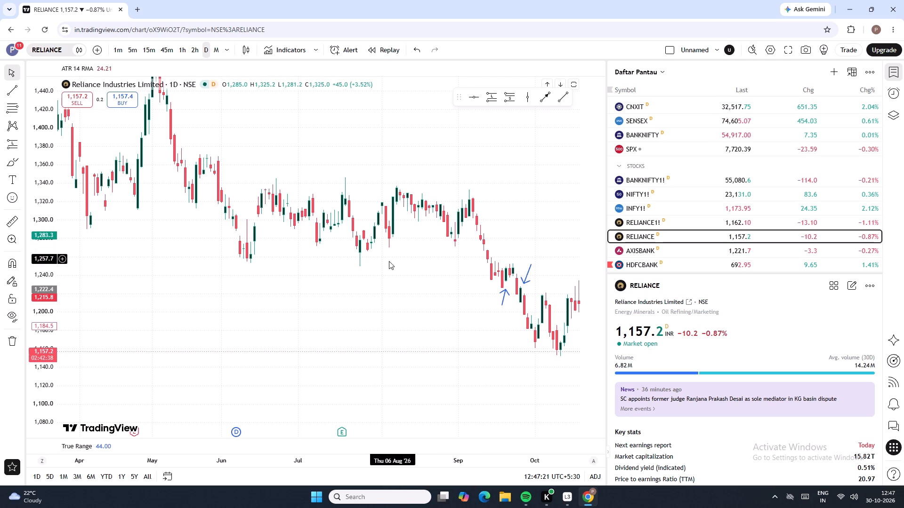
left_click_drag(290, 287, 440, 298)
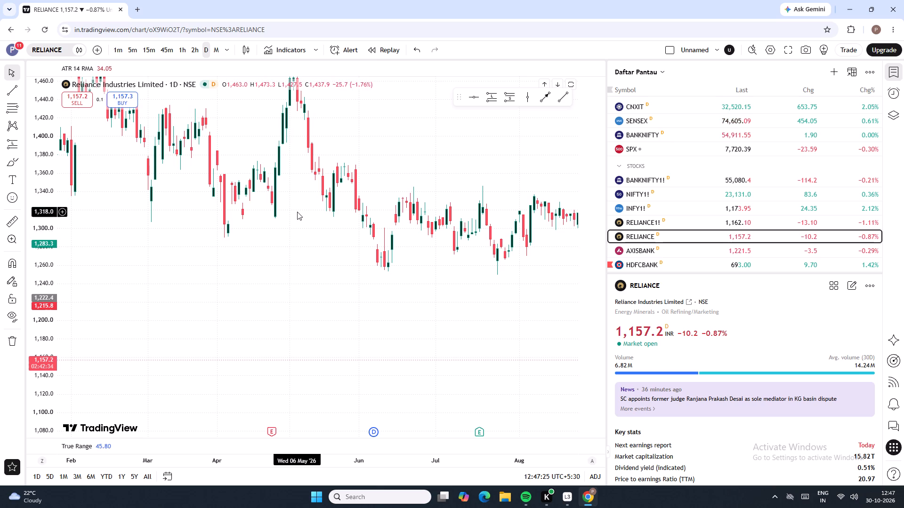
Examine the older Reliance daily candles, moving back from early 2026 through 2025 to about May 2025.
left_click_drag(306, 180, 449, 278)
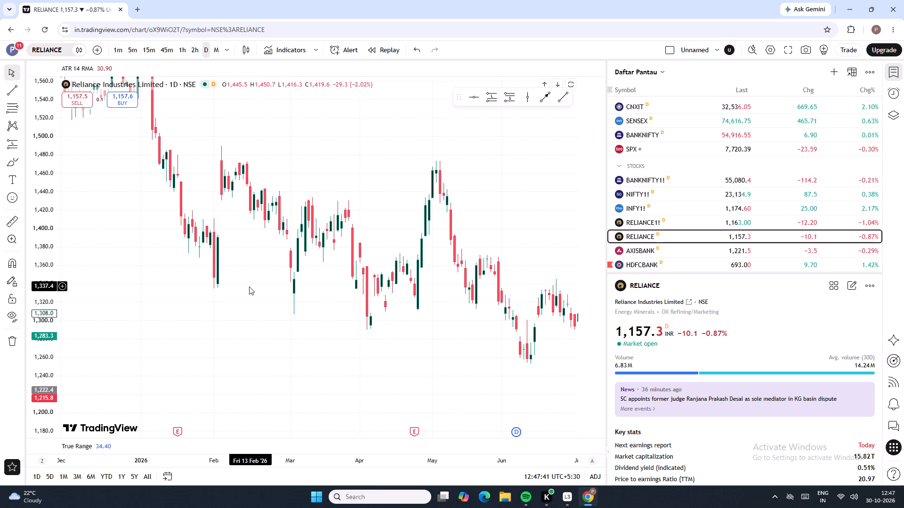
left_click_drag(231, 252, 430, 278)
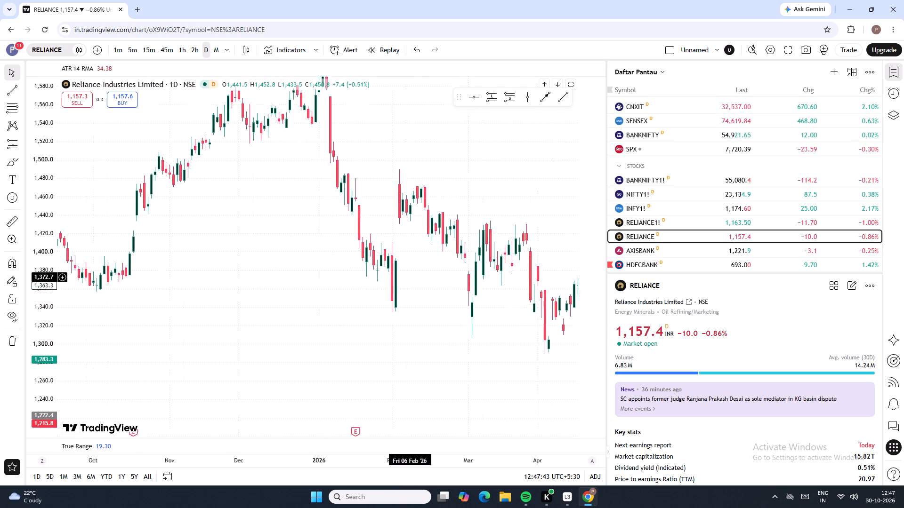
left_click_drag(430, 278, 489, 284)
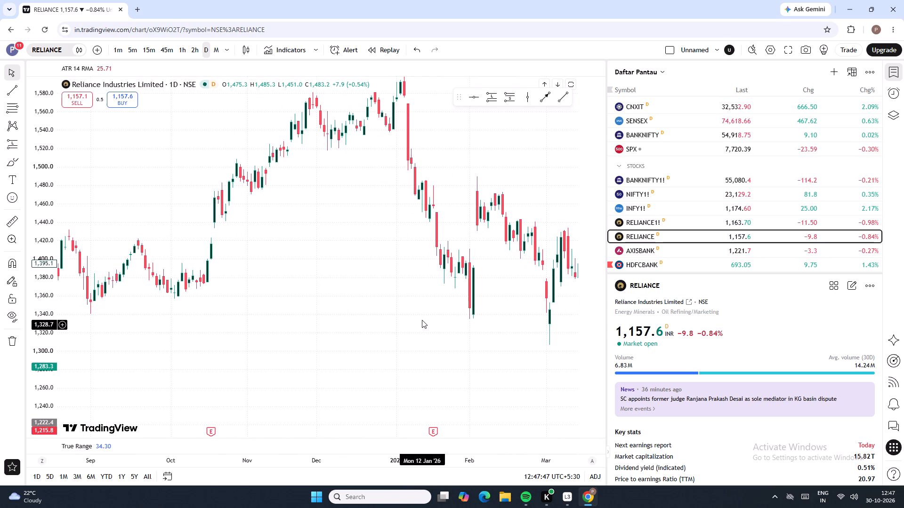
left_click_drag(414, 281, 466, 381)
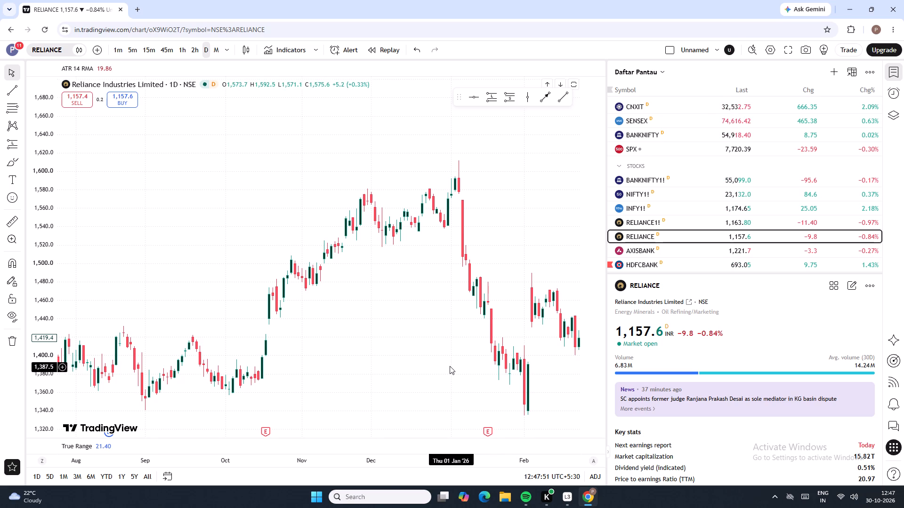
left_click_drag(448, 364, 238, 288)
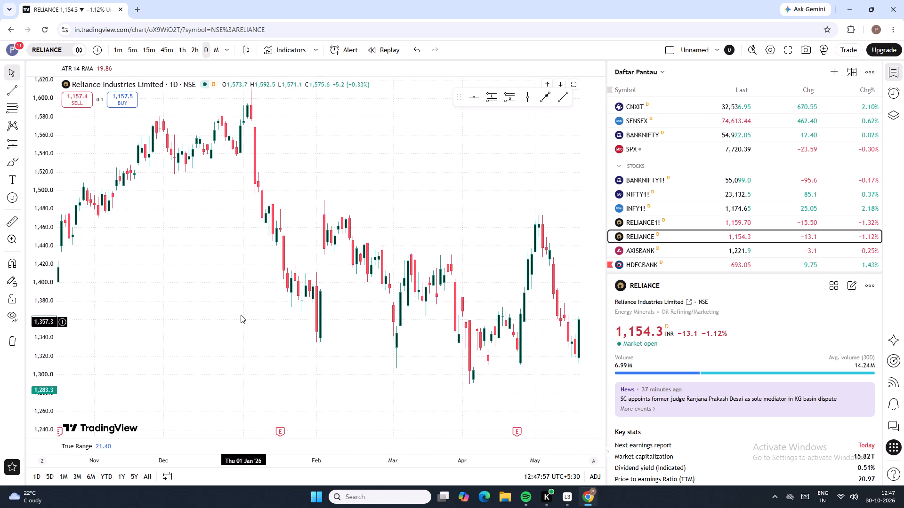
left_click_drag(241, 314, 413, 379)
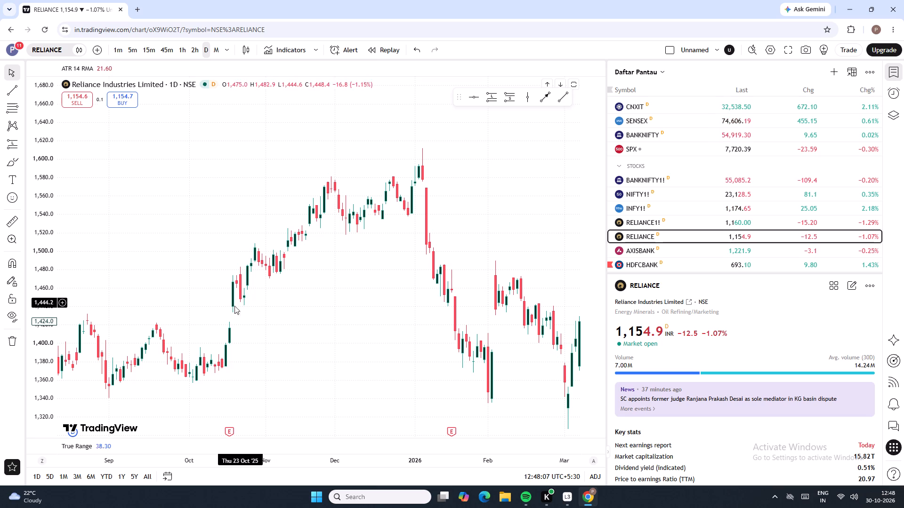
left_click_drag(280, 374, 392, 267)
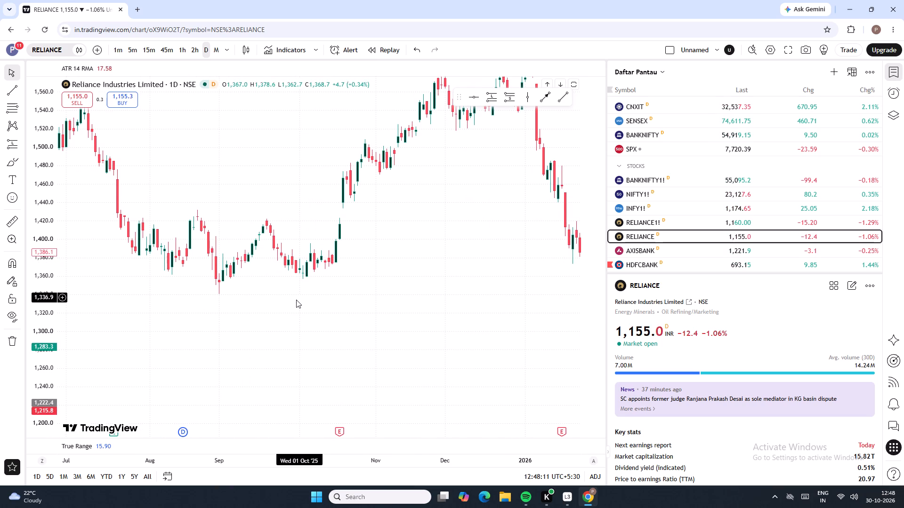
left_click_drag(291, 306, 467, 308)
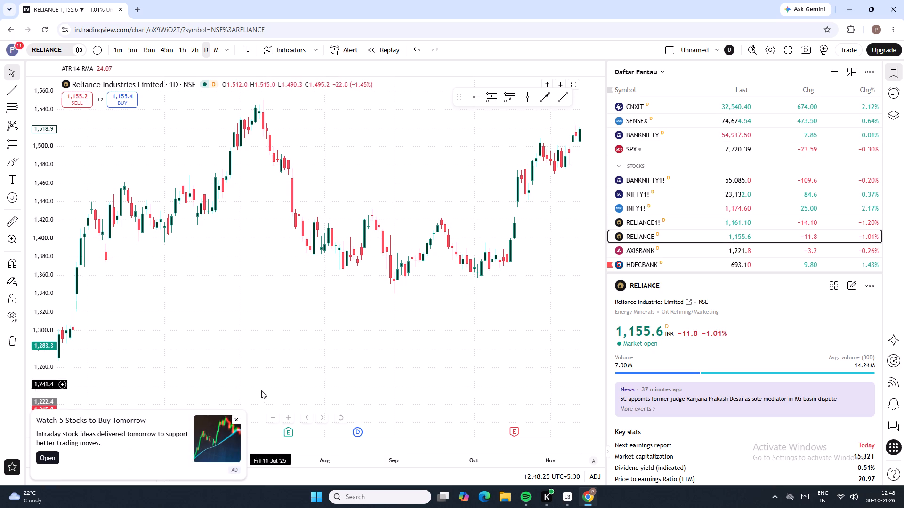
Close the "Watch 5 Stocks to Buy Tomorrow" advertisement covering the chart.
left_click(235, 420)
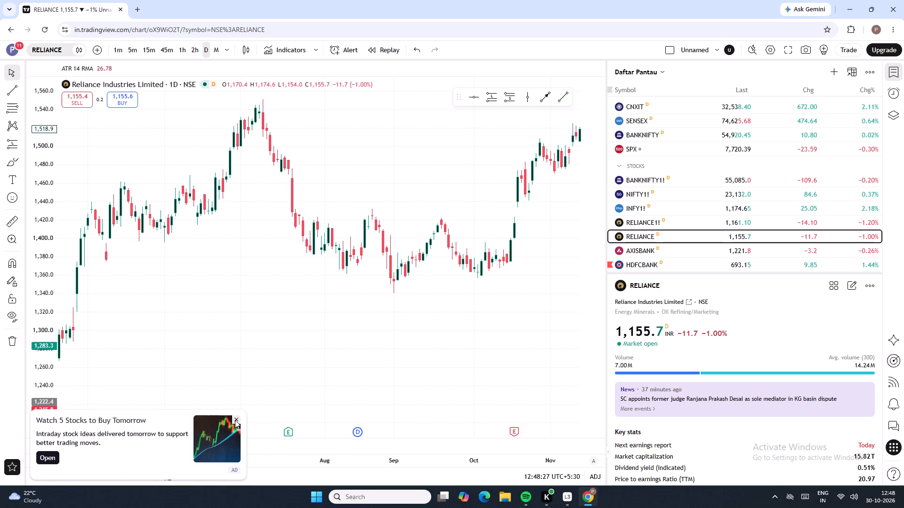
Examine the Reliance daily candles from mid-2025 back to about December 2024.
left_click_drag(291, 317, 347, 329)
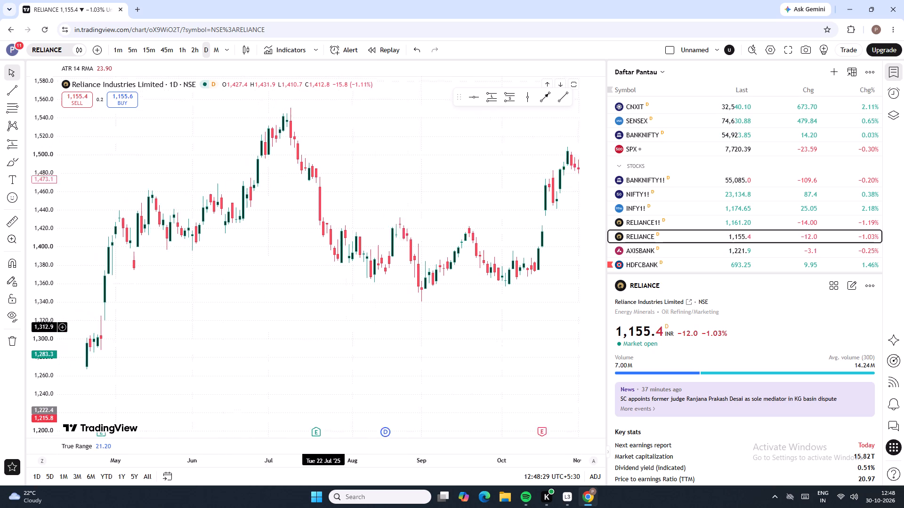
left_click_drag(347, 329, 429, 342)
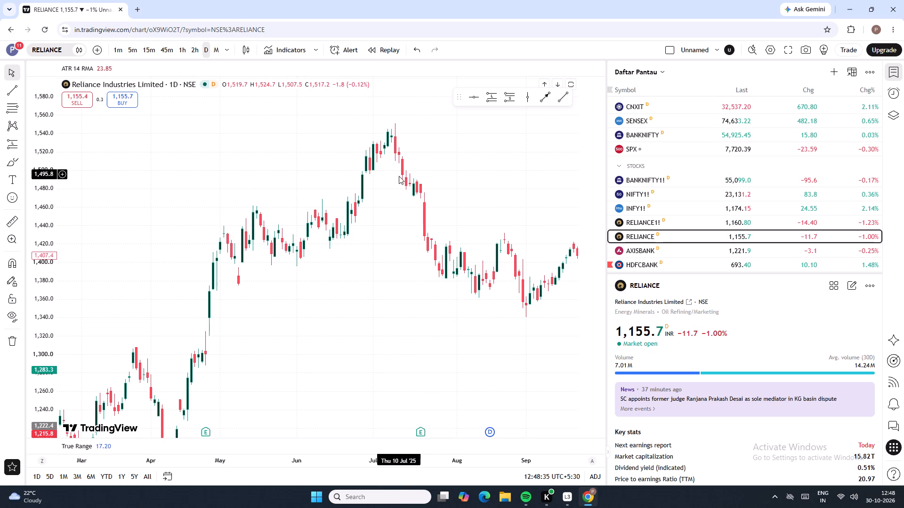
left_click_drag(391, 199, 512, 262)
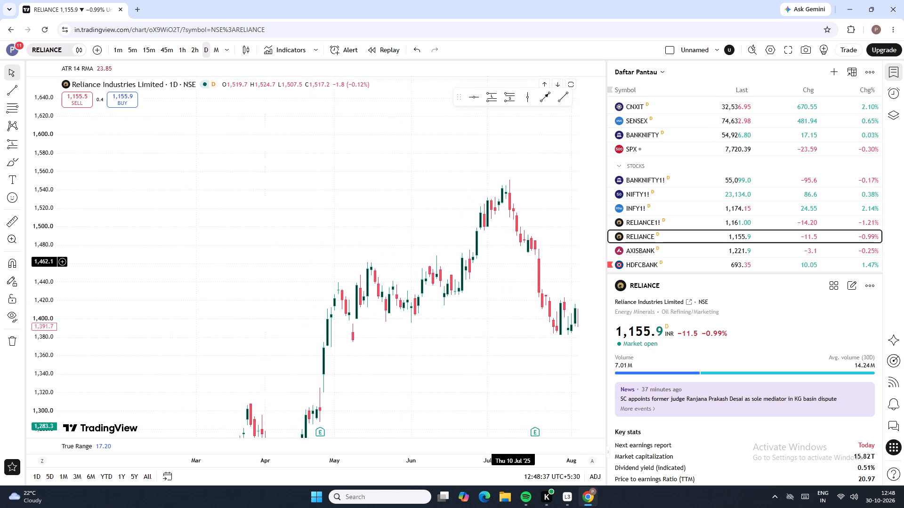
left_click_drag(512, 262, 528, 246)
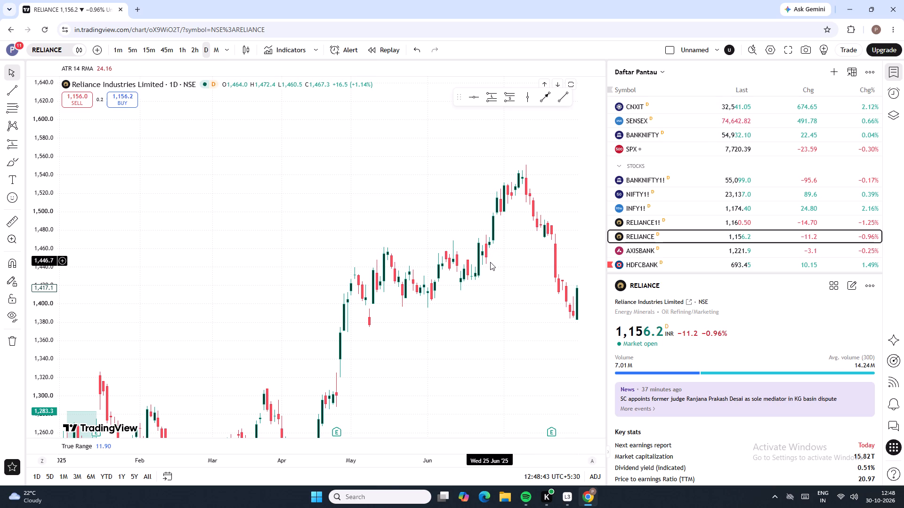
left_click_drag(486, 281, 556, 282)
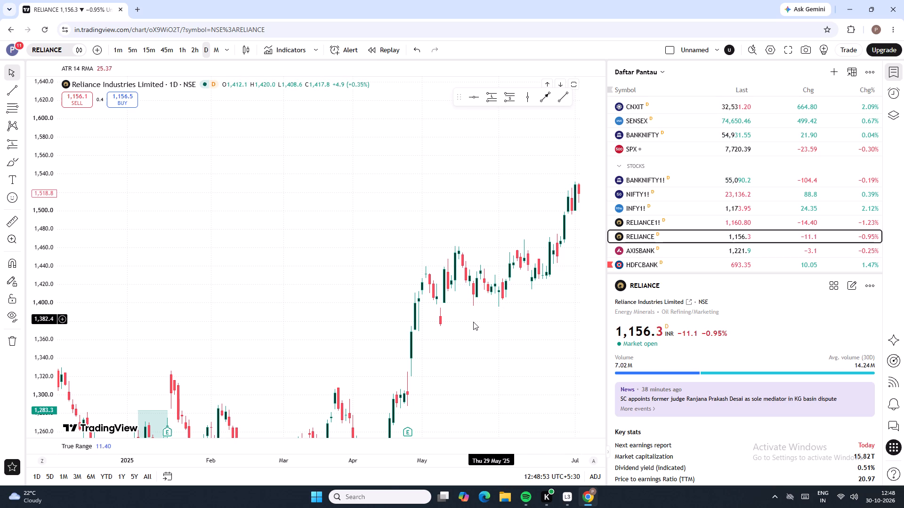
left_click_drag(449, 366, 461, 323)
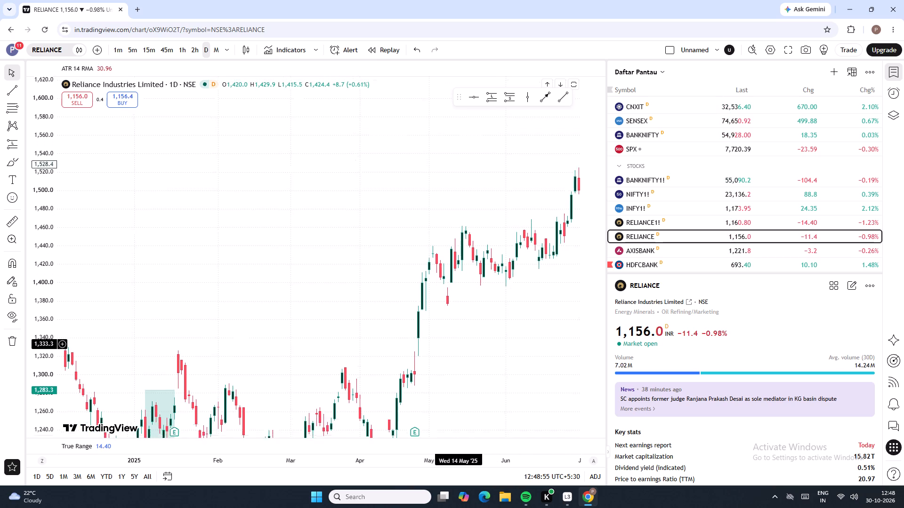
left_click_drag(461, 323, 476, 226)
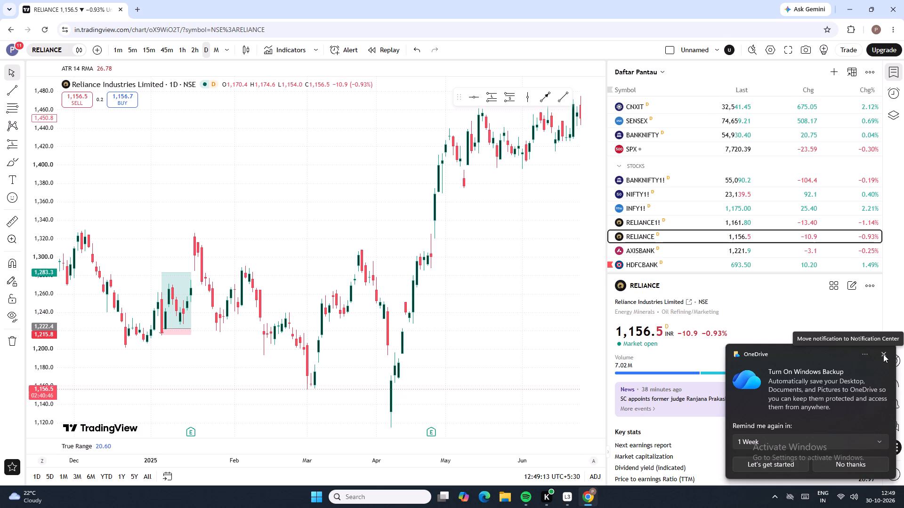
Dismiss the OneDrive Windows Backup notification.
left_click(883, 354)
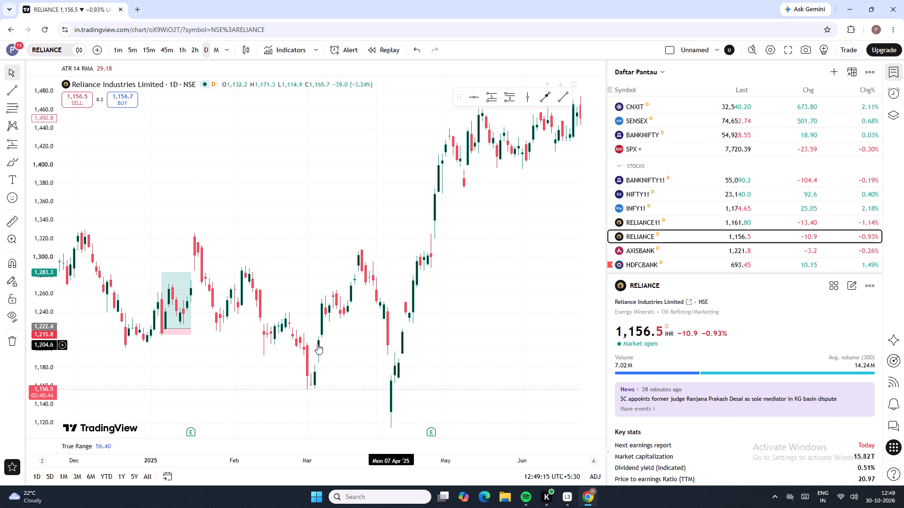
Examine the Reliance daily candles around the January 2025 long position, between about October 2024 and May 2025.
left_click_drag(254, 381, 408, 349)
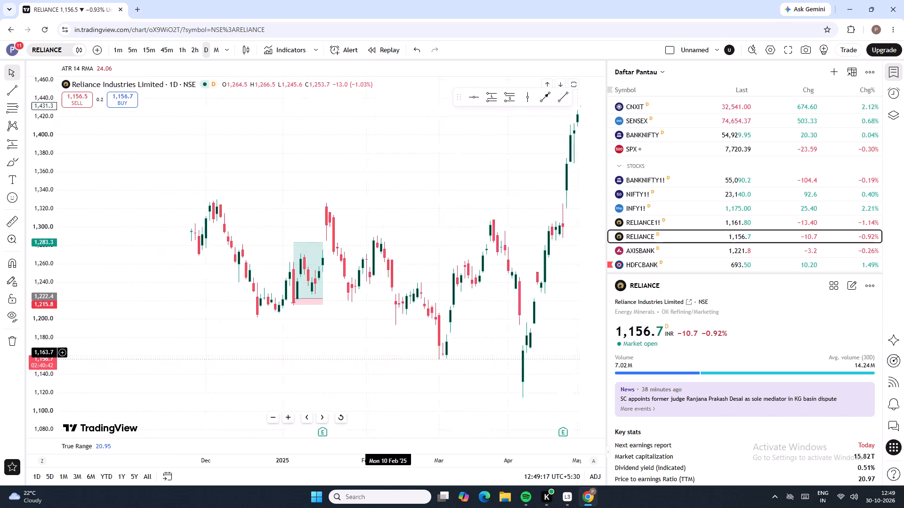
left_click_drag(408, 349, 301, 254)
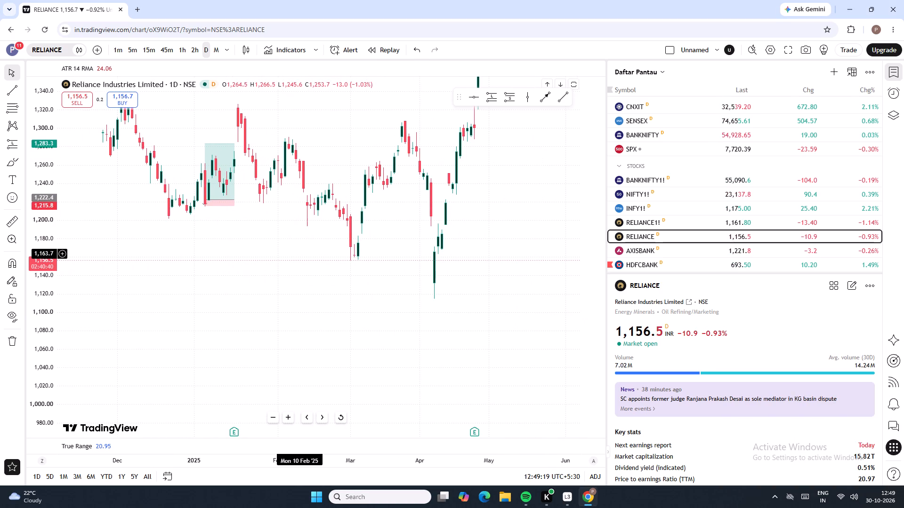
left_click_drag(301, 254, 388, 266)
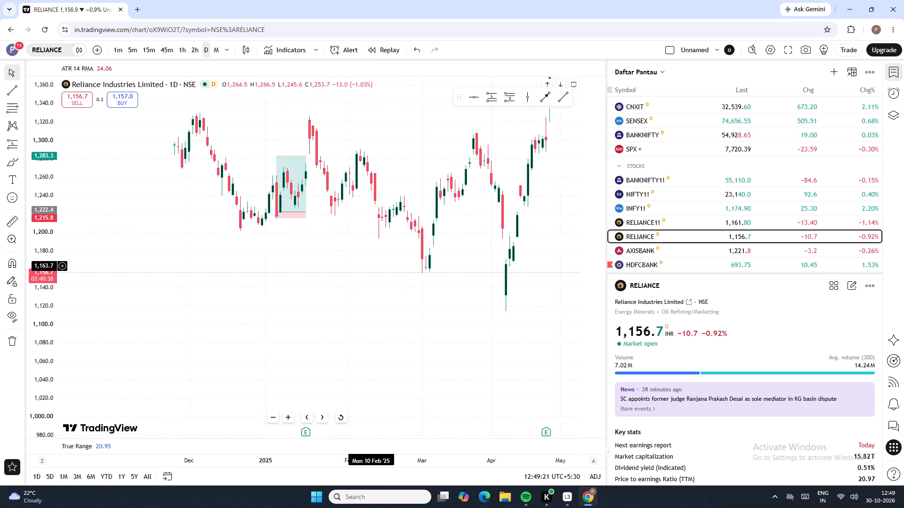
left_click_drag(388, 266, 552, 271)
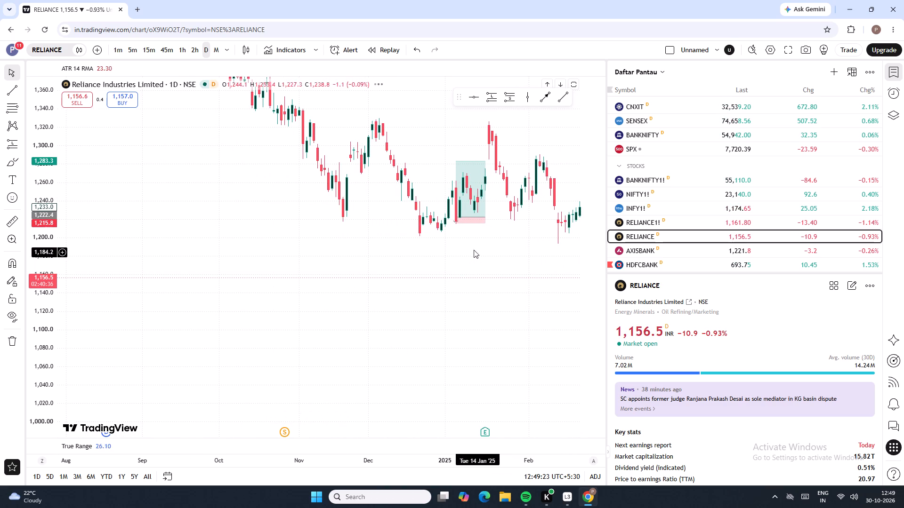
left_click_drag(465, 246, 450, 308)
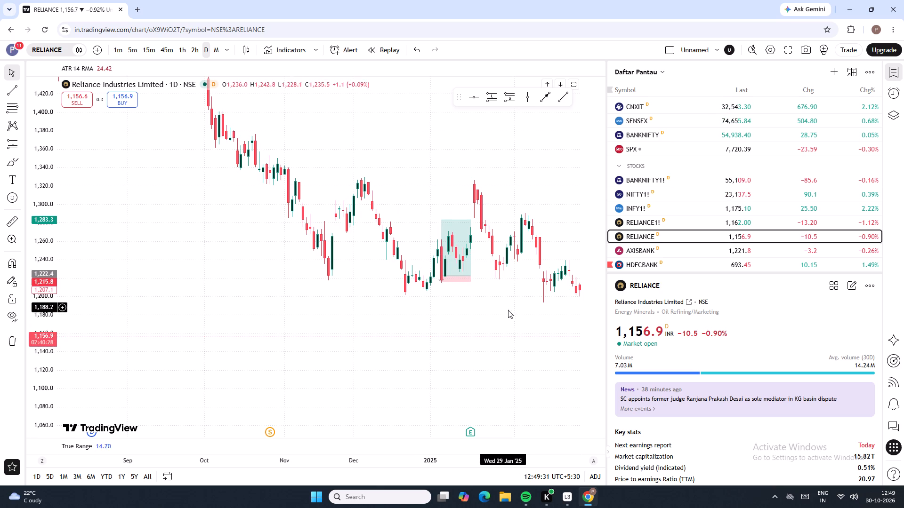
left_click_drag(526, 307, 420, 309)
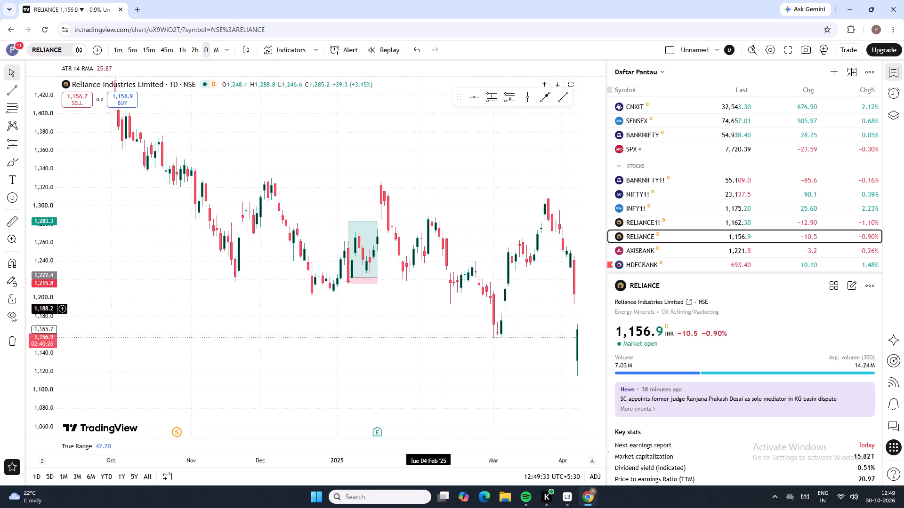
left_click_drag(420, 309, 368, 307)
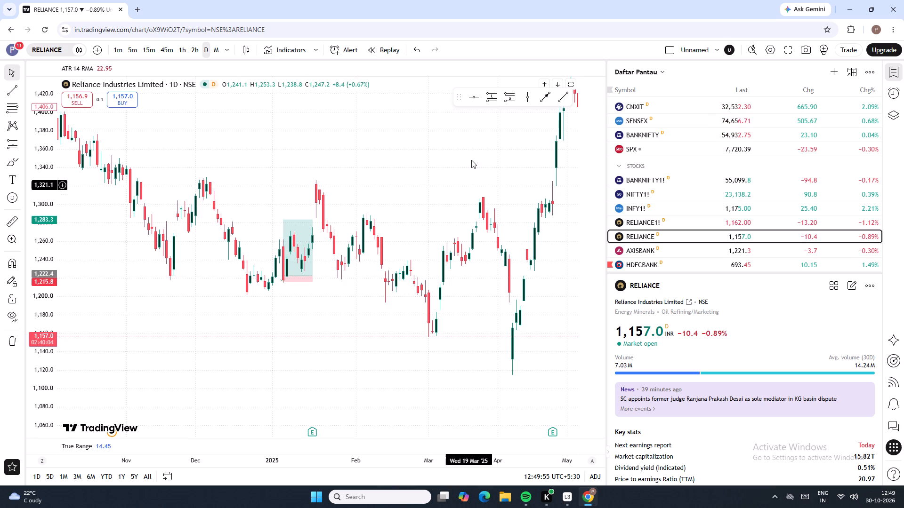
Draw a horizontal line on the Reliance daily chart at about 1,218.9, near the late-January 2025 swing low.
left_click(470, 100)
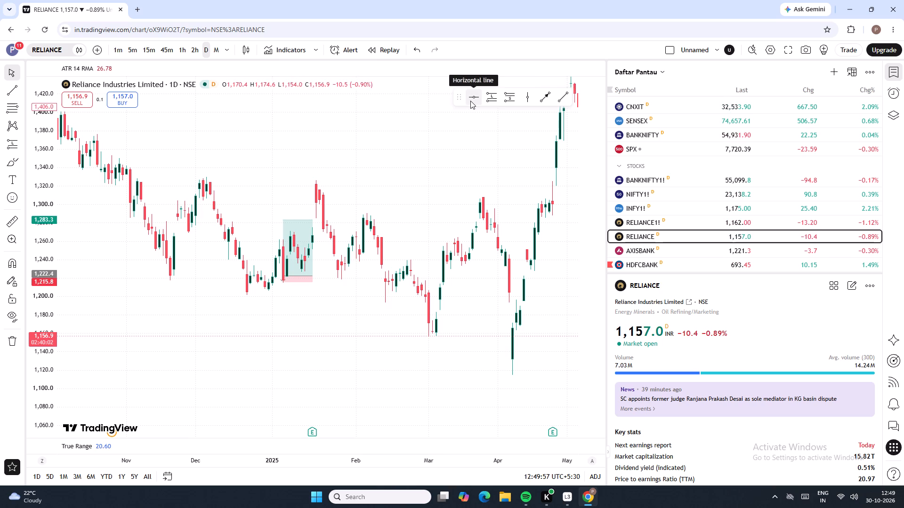
left_click(474, 96)
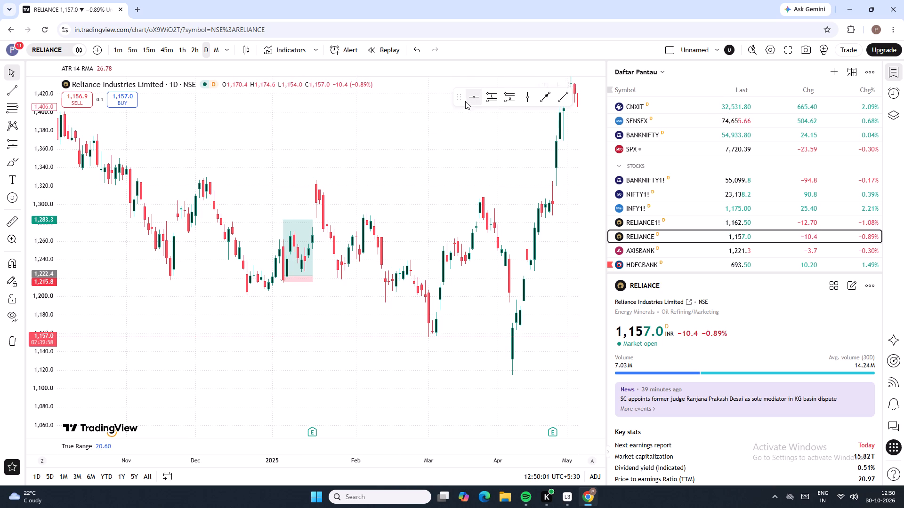
left_click(473, 96)
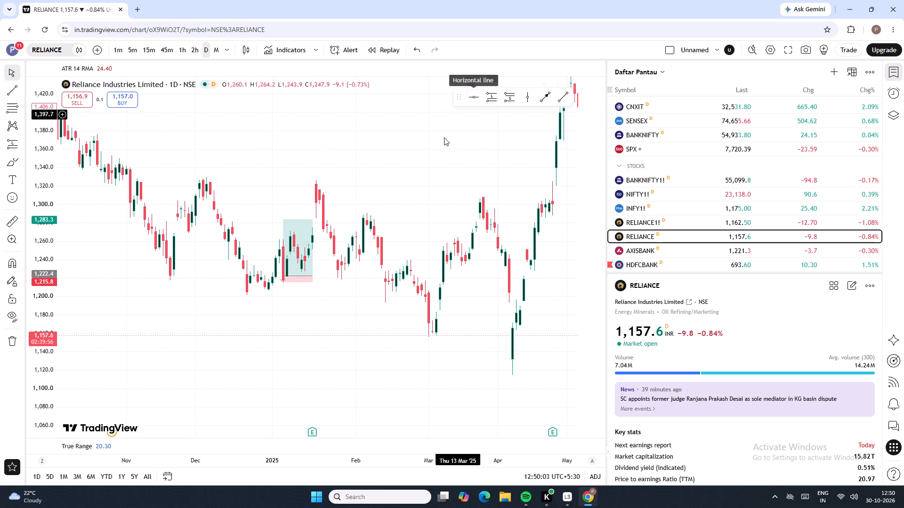
left_click(472, 95)
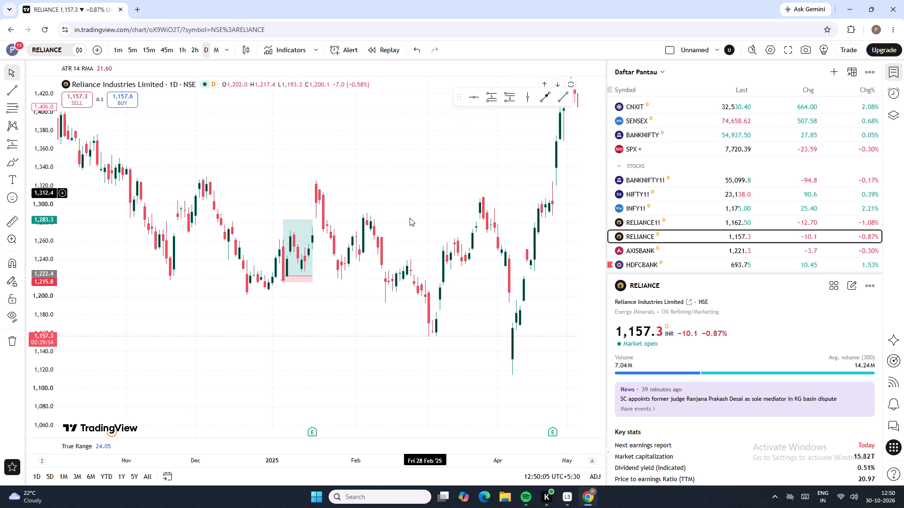
left_click(475, 97)
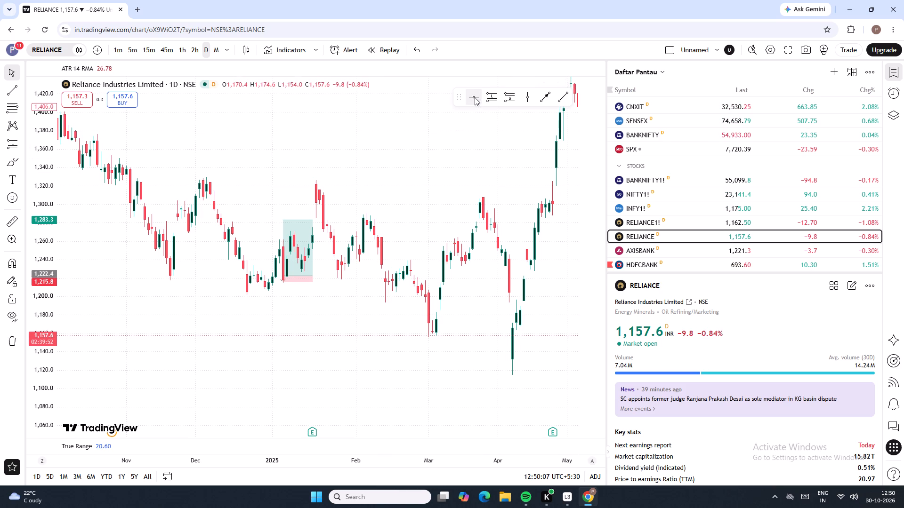
left_click(475, 97)
triple_click(475, 99)
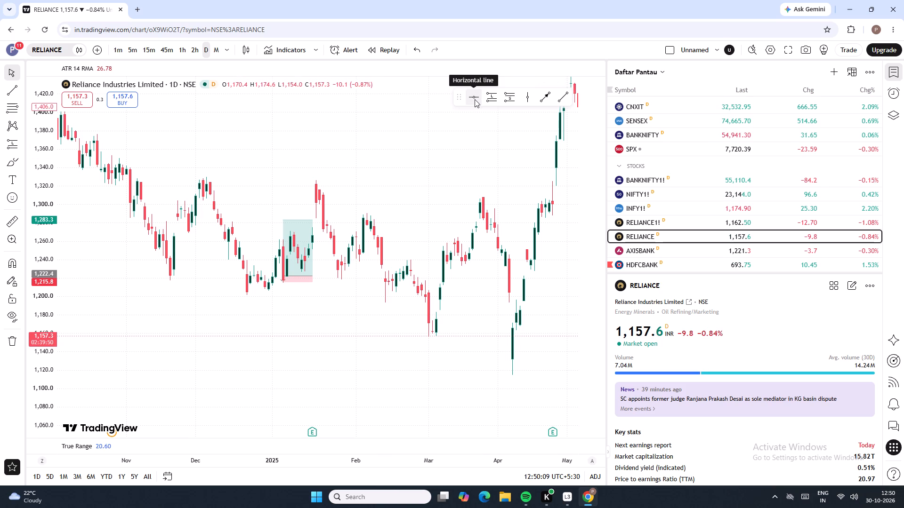
left_click(475, 100)
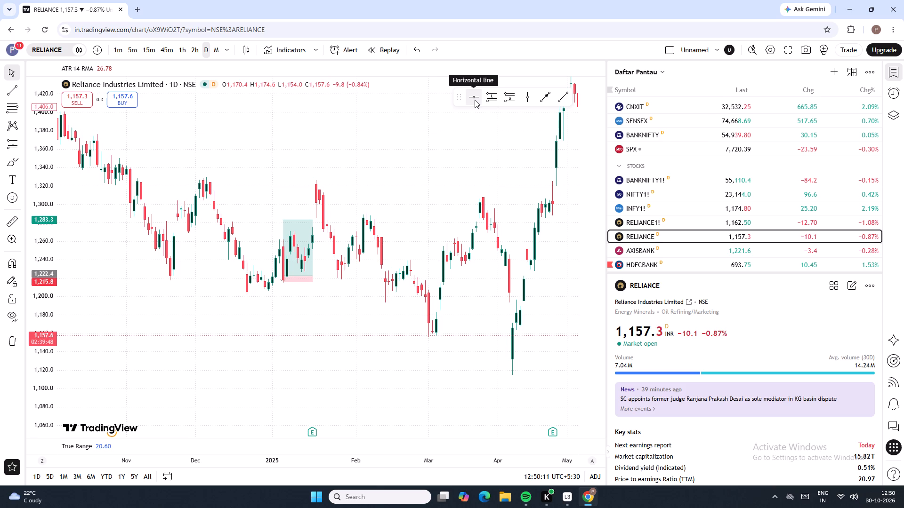
left_click(475, 100)
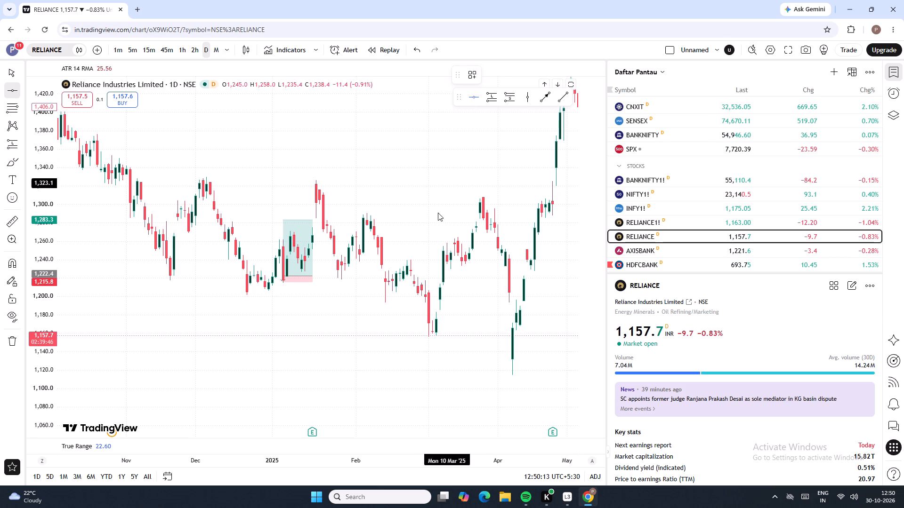
left_click(341, 279)
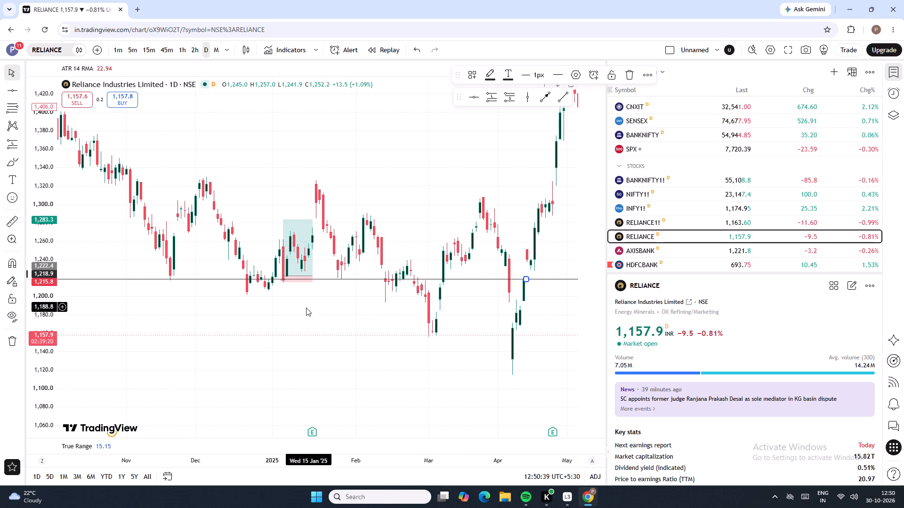
Examine the Reliance daily candles from late 2024 in relation to the horizontal line.
left_click_drag(315, 314, 593, 333)
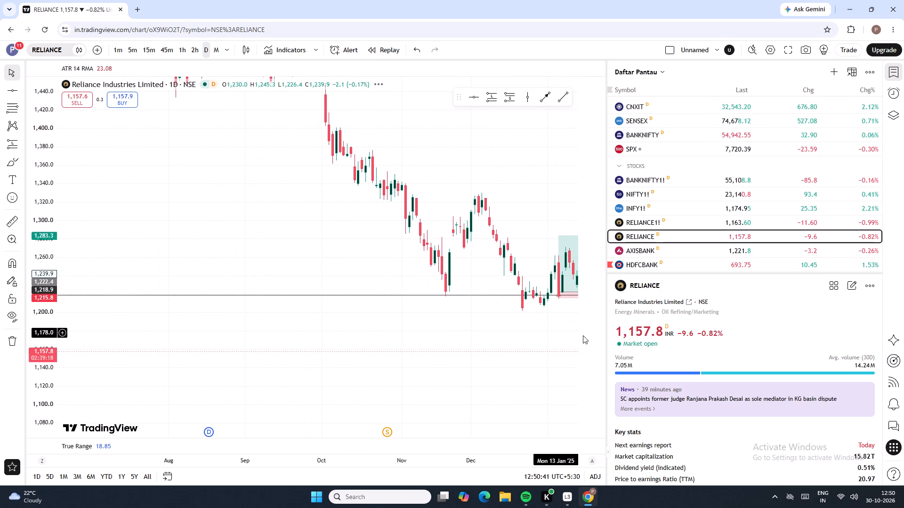
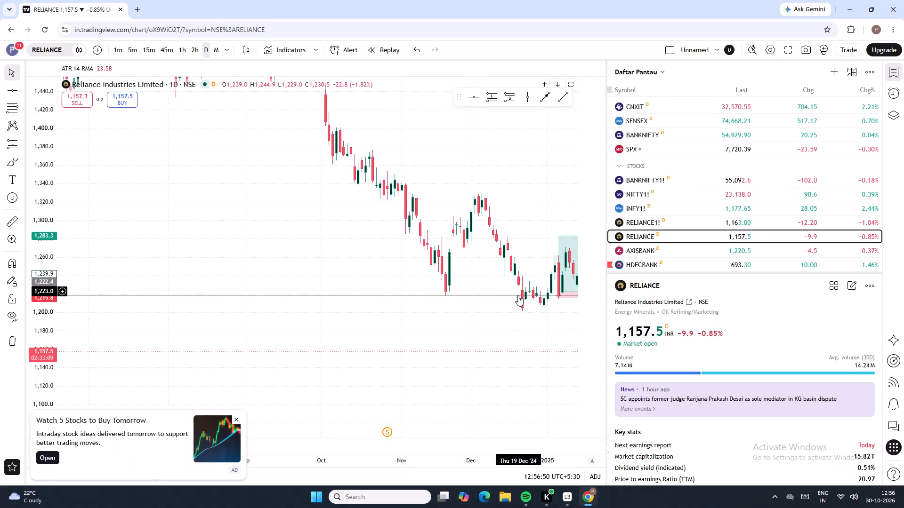
Examine the Reliance daily candles from October 2024 to April 2025 in relation to the horizontal line.
left_click_drag(541, 347, 450, 350)
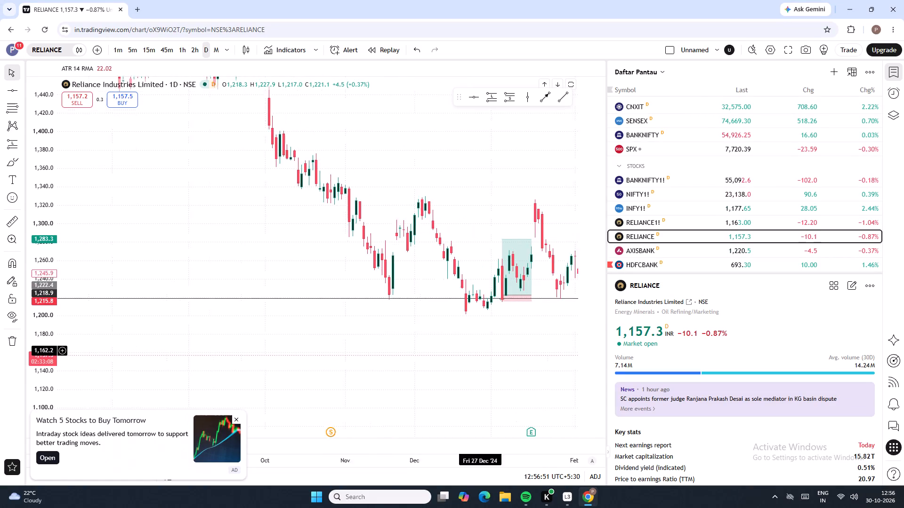
left_click_drag(450, 350, 301, 336)
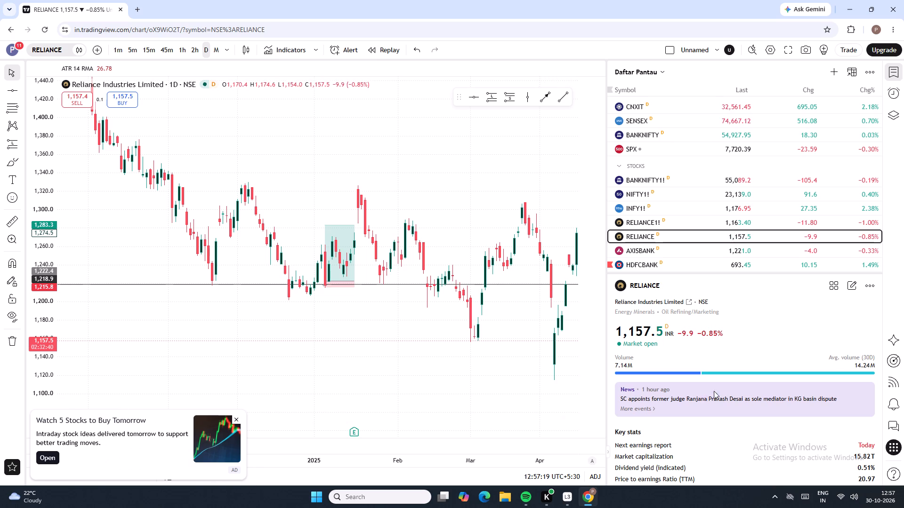
Close the "Watch 5 Stocks to Buy Tomorrow" advertisement over the chart.
left_click(236, 418)
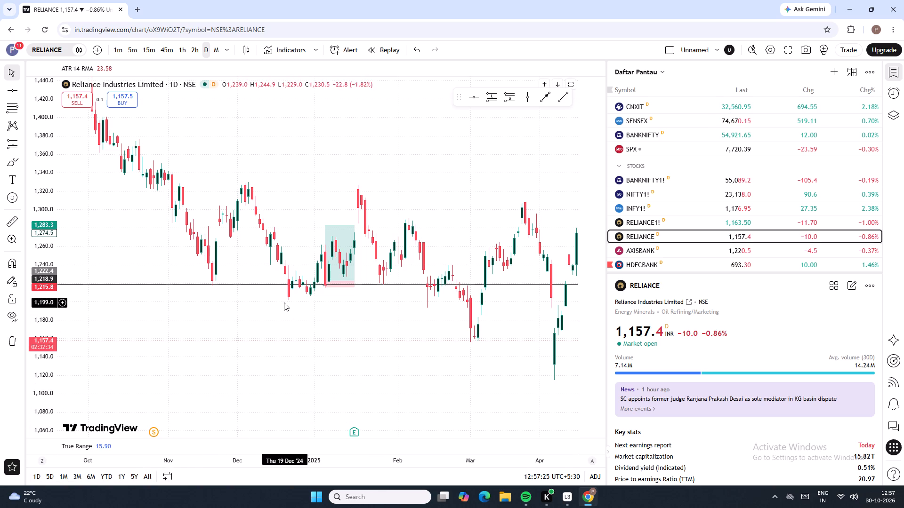
Examine the Reliance daily candles between about June 2024 and June 2025 for swing highs and lows.
left_click_drag(246, 271, 319, 410)
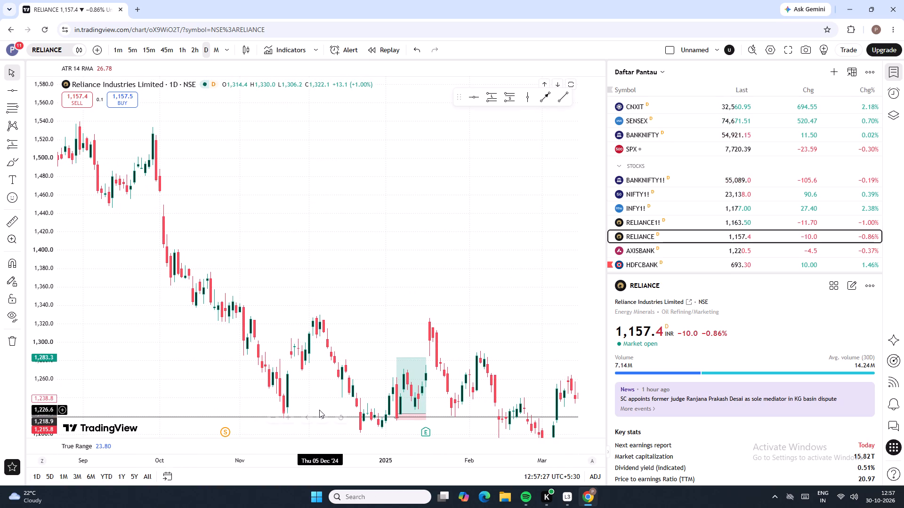
left_click_drag(227, 384, 333, 284)
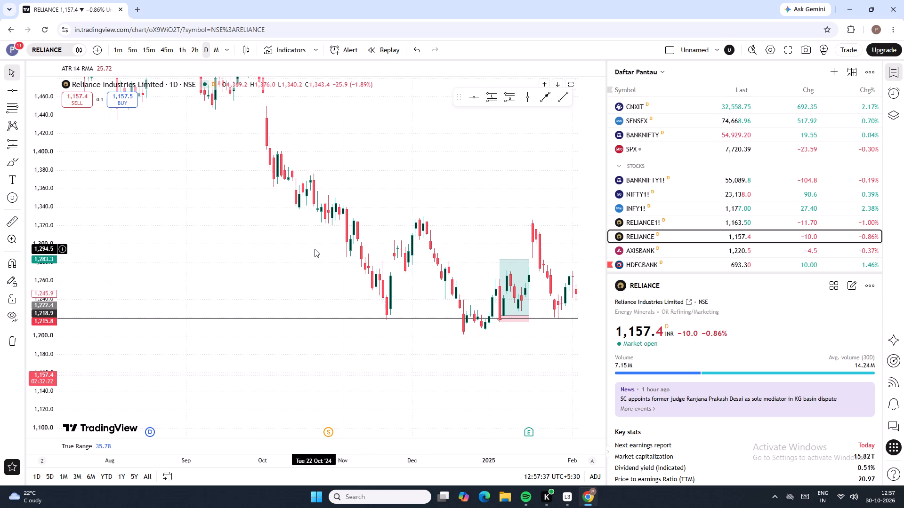
left_click_drag(314, 249, 314, 249)
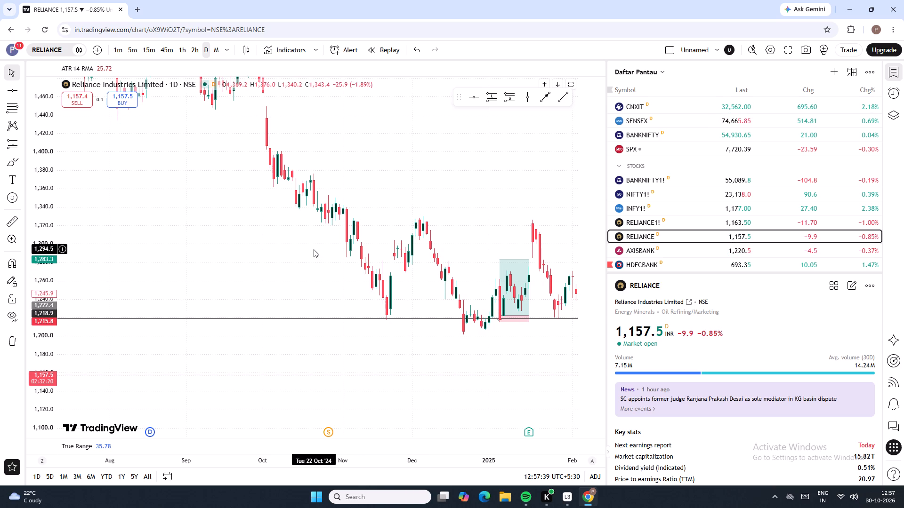
left_click_drag(314, 249, 384, 370)
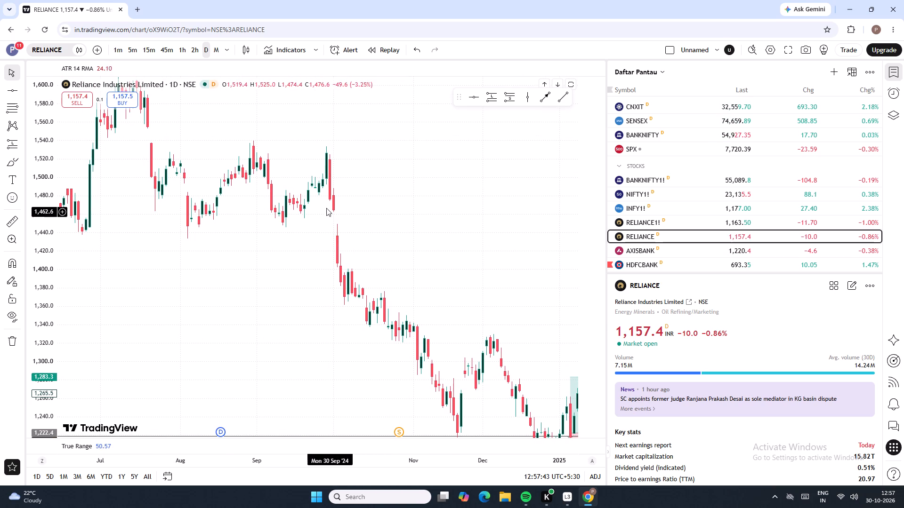
left_click_drag(315, 213, 335, 344)
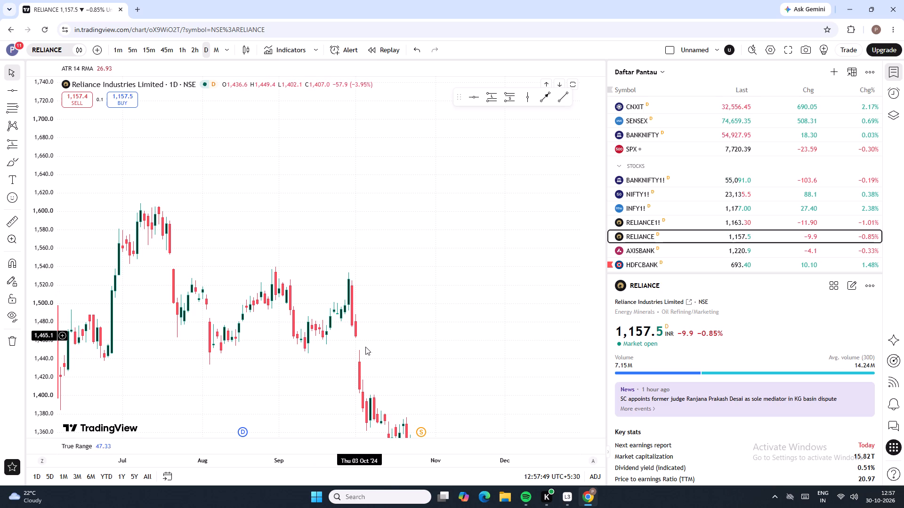
left_click_drag(455, 357, 385, 195)
left_click_drag(434, 263, 200, 126)
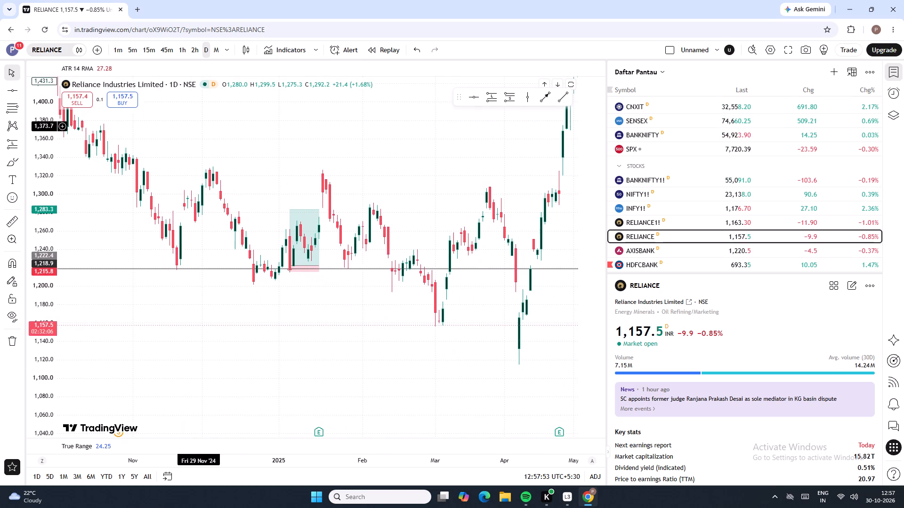
left_click_drag(200, 126, 199, 126)
left_click_drag(475, 158, 371, 265)
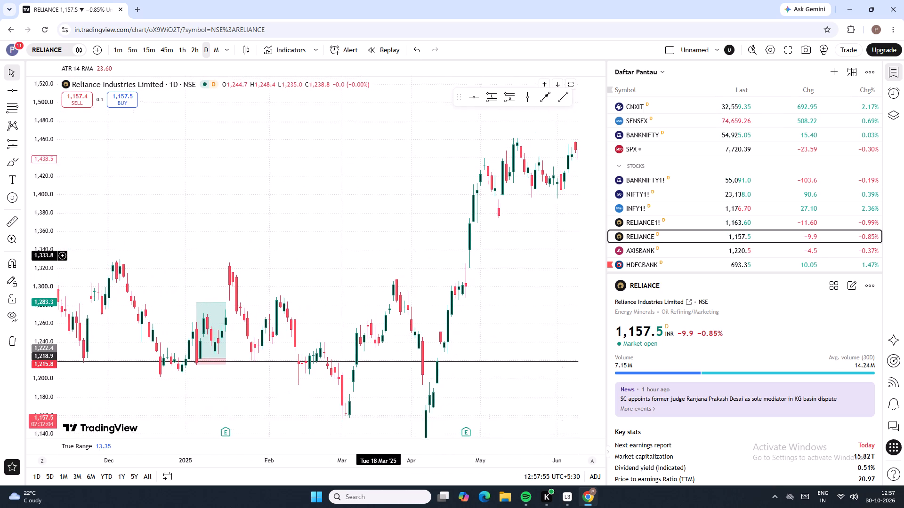
left_click_drag(371, 265, 364, 281)
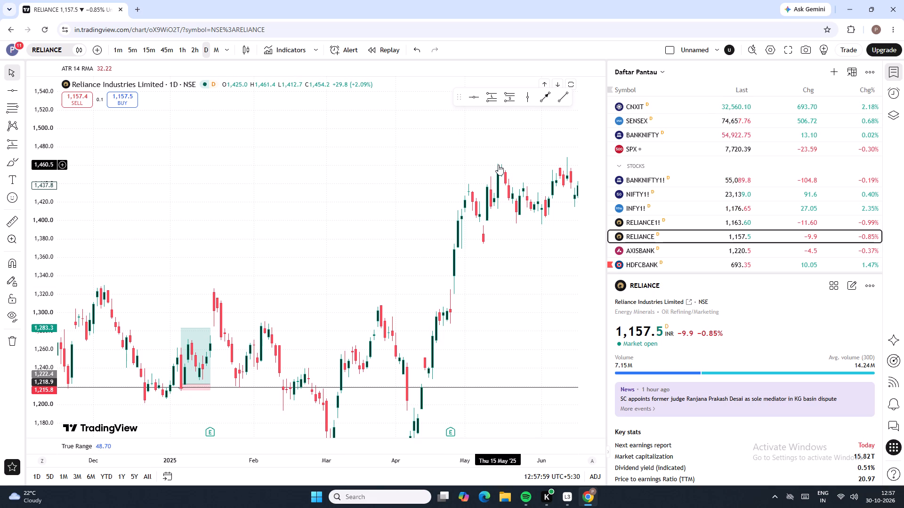
Draw a horizontal line on the Reliance daily chart at about 1,462.1, along the mid-May 2025 swing high.
left_click(473, 98)
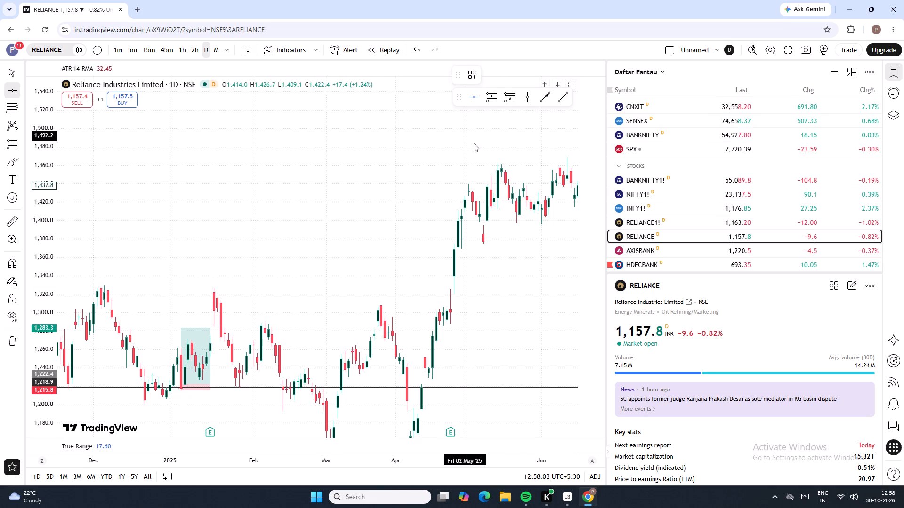
left_click(499, 162)
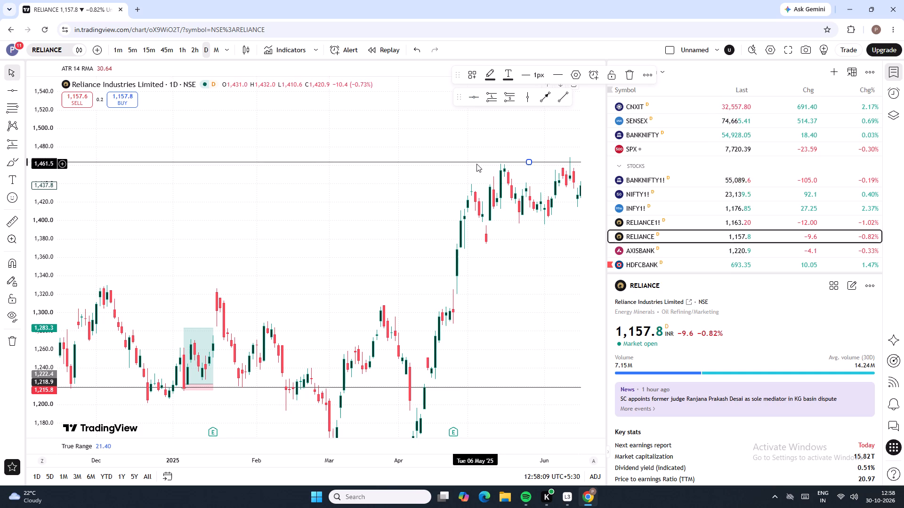
left_click(476, 163)
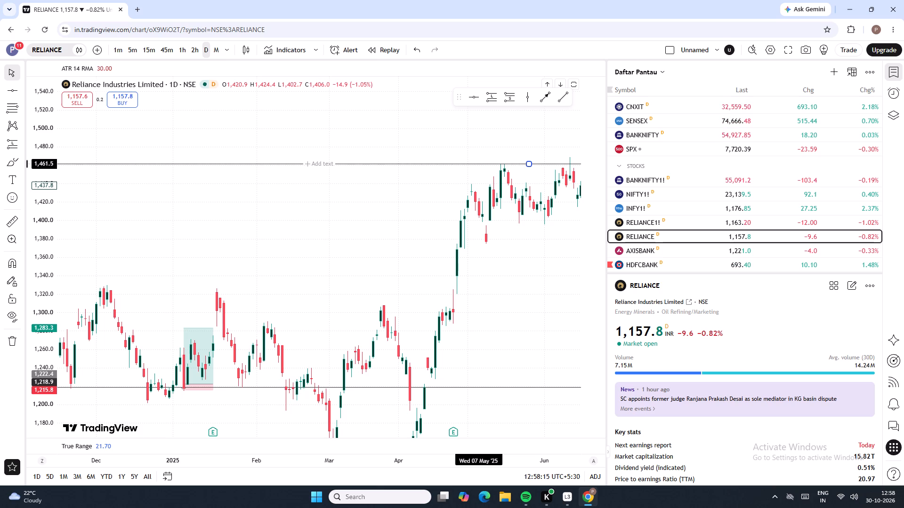
left_click_drag(309, 192, 309, 193)
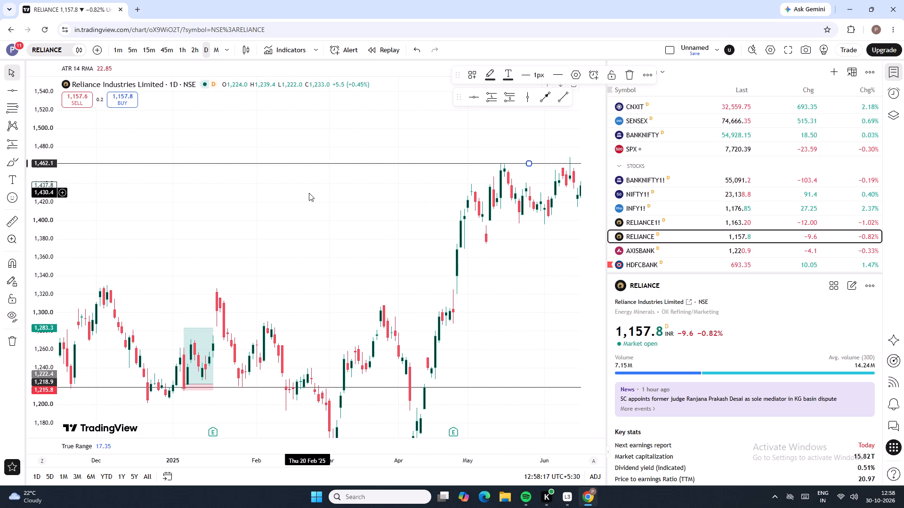
left_click_drag(309, 193, 482, 213)
left_click(469, 234)
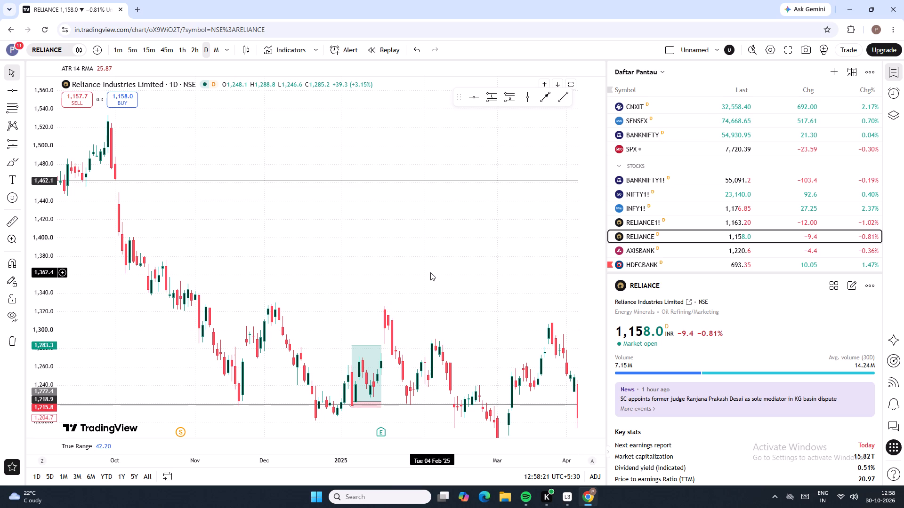
Examine how the Reliance daily candles from mid-2025 back to early 2024 react around the upper horizontal line.
left_click_drag(430, 272, 129, 195)
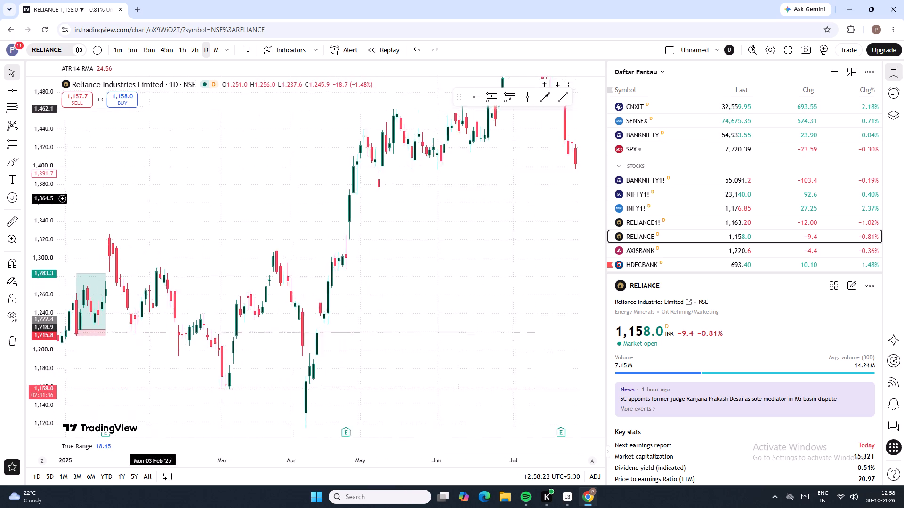
left_click_drag(129, 195, 501, 270)
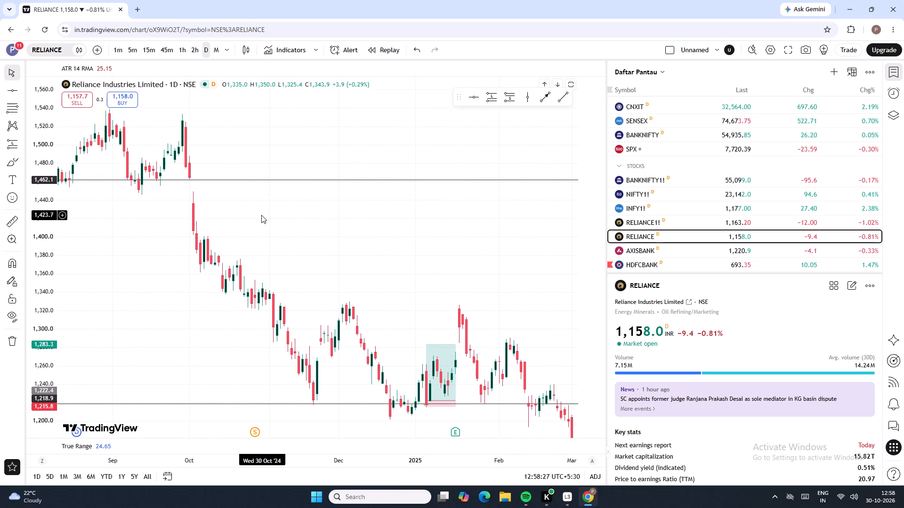
left_click_drag(261, 215, 465, 246)
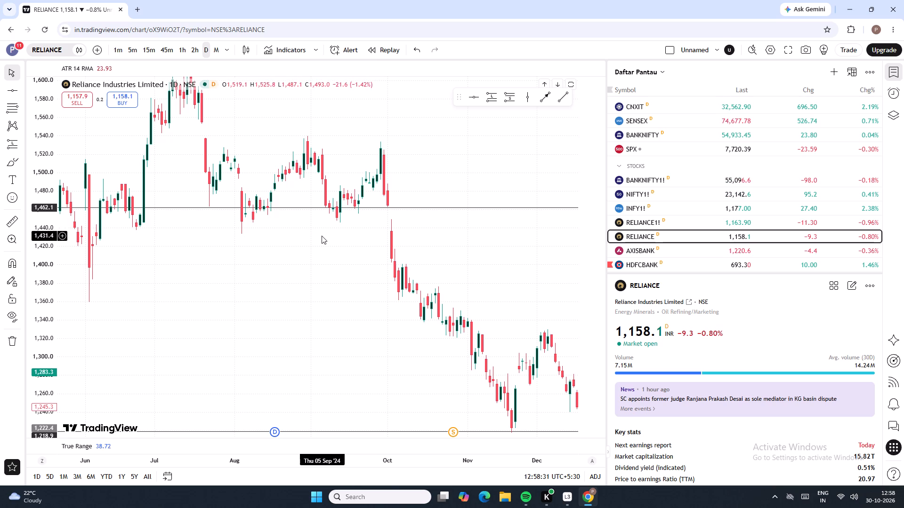
left_click_drag(252, 238, 517, 273)
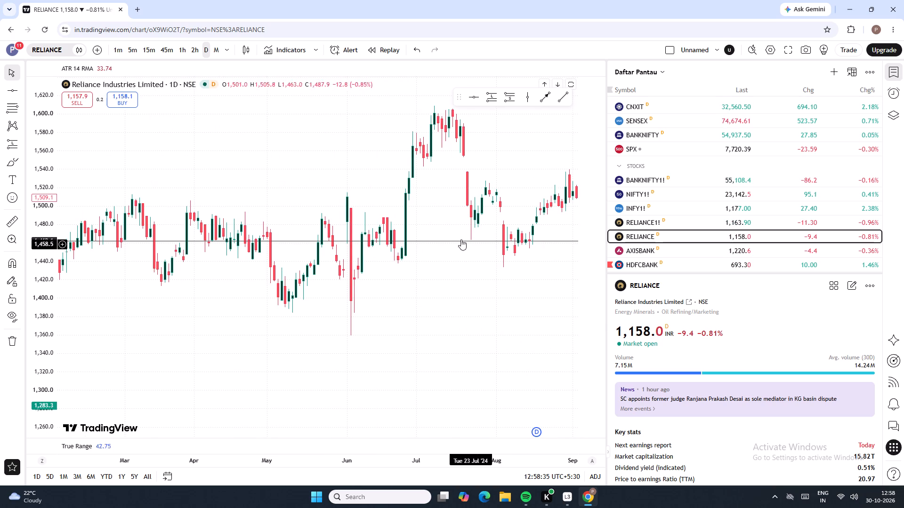
left_click_drag(410, 293, 515, 307)
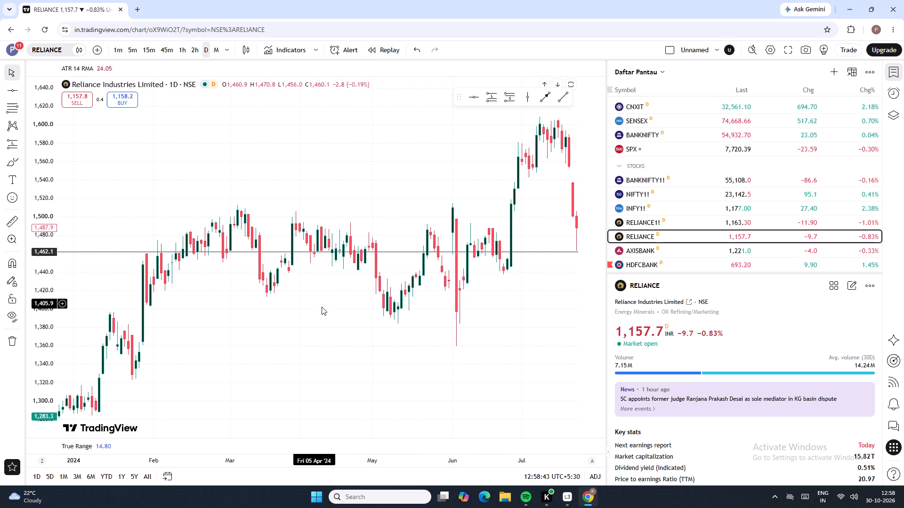
left_click_drag(310, 309, 464, 321)
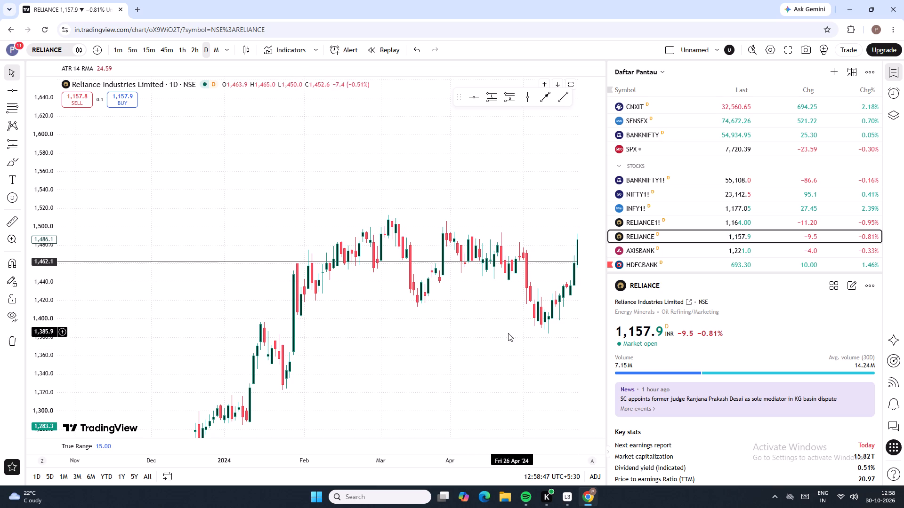
left_click_drag(359, 323, 495, 330)
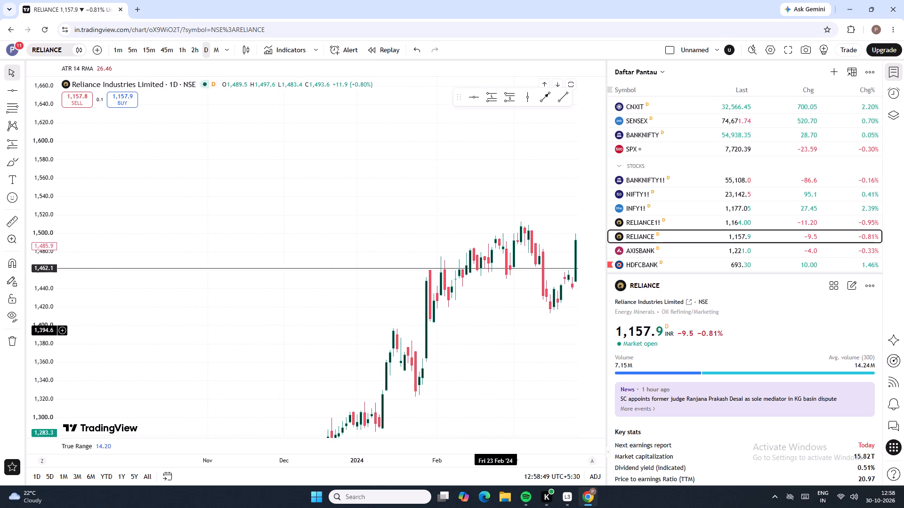
Examine the Reliance daily candles from about September 2023 to June 2024 in relation to both horizontal lines.
left_click_drag(495, 330, 502, 205)
left_click_drag(458, 296, 458, 293)
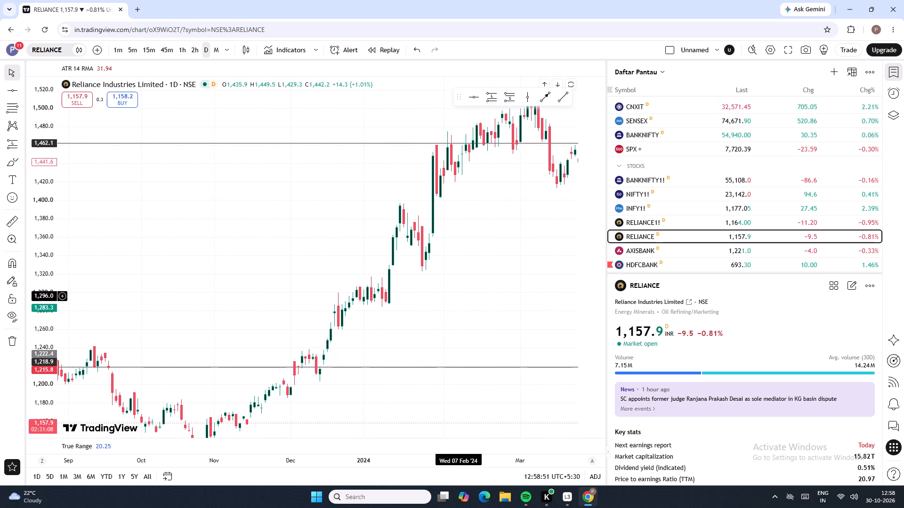
left_click_drag(458, 293, 467, 217)
left_click_drag(399, 329, 421, 275)
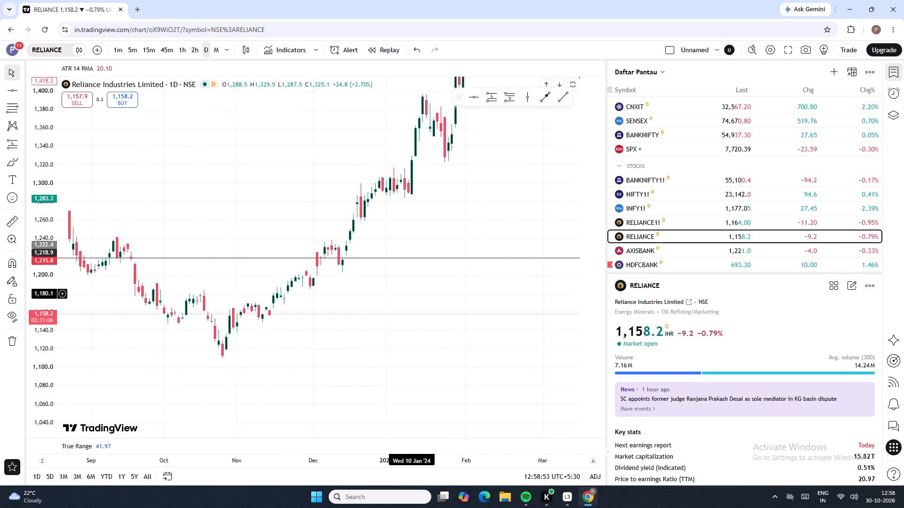
left_click_drag(421, 275, 446, 240)
left_click_drag(406, 244, 251, 320)
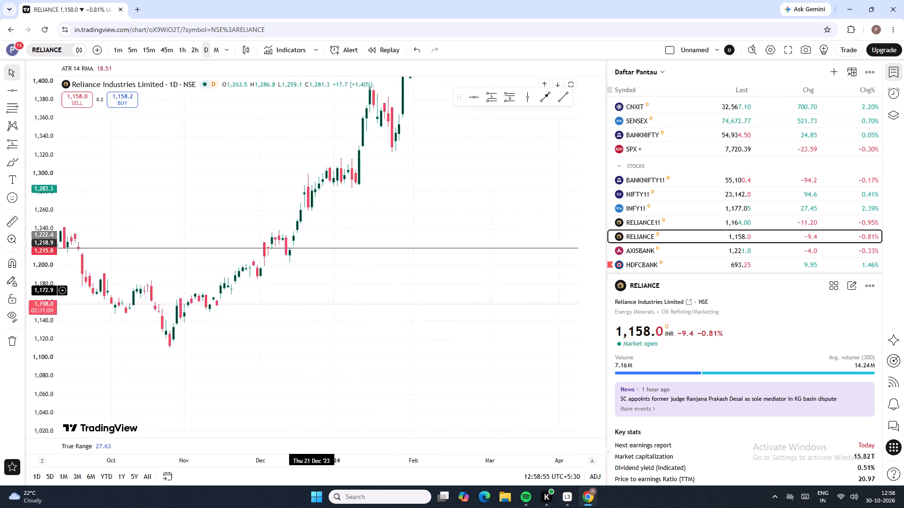
left_click_drag(251, 320, 134, 389)
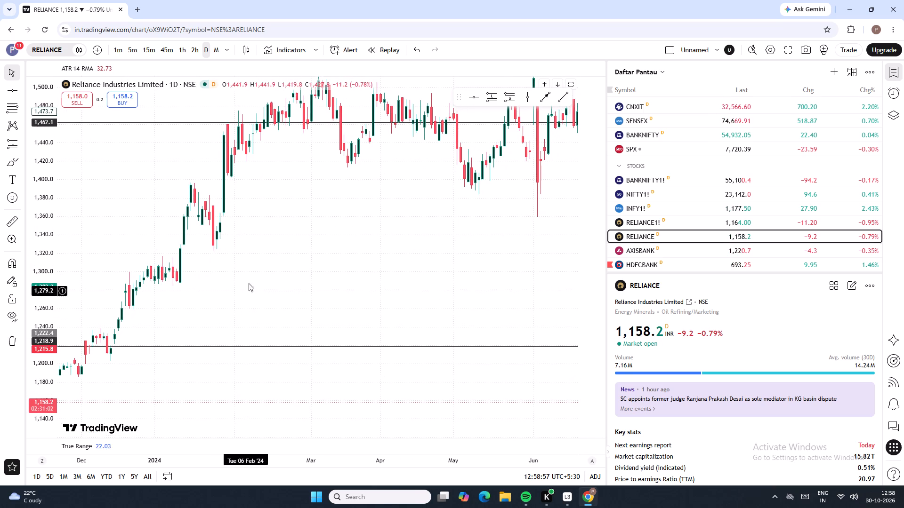
left_click_drag(283, 229, 292, 357)
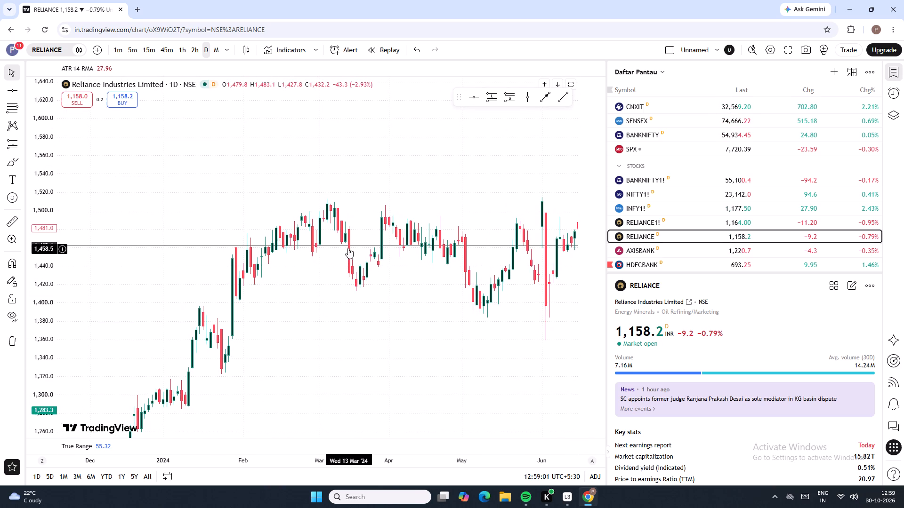
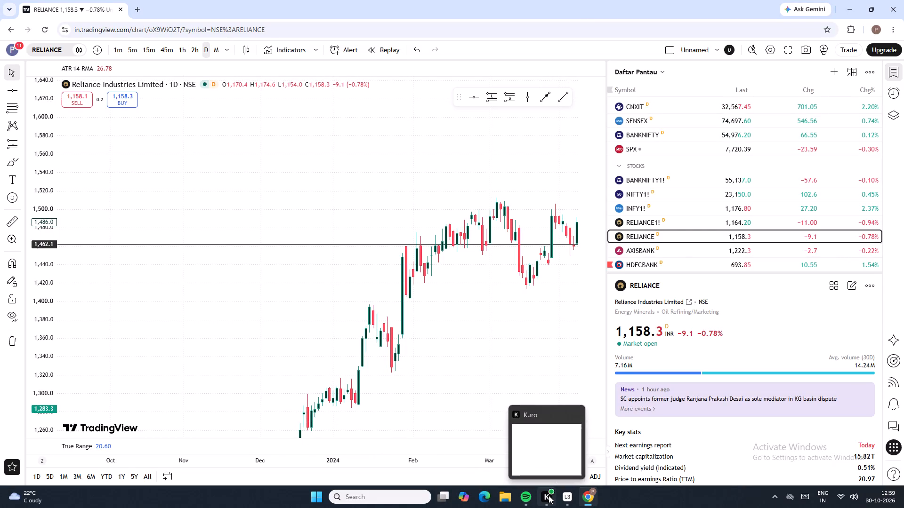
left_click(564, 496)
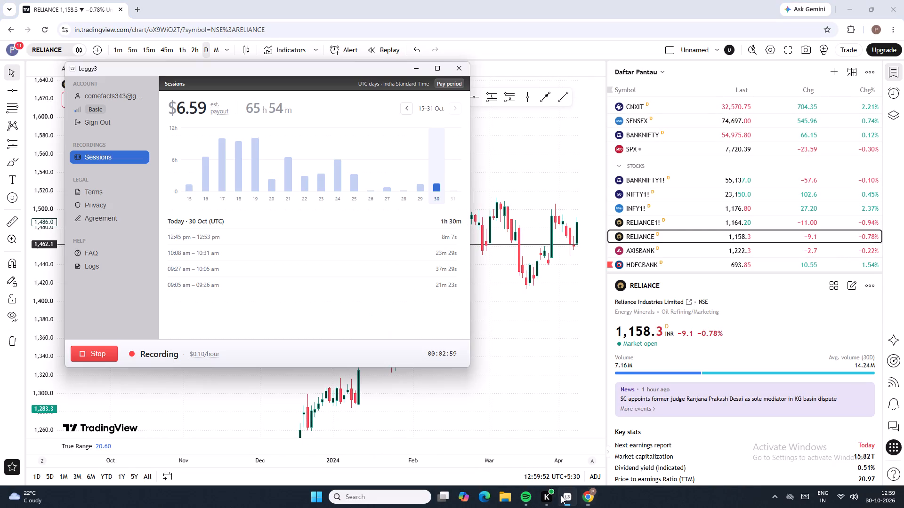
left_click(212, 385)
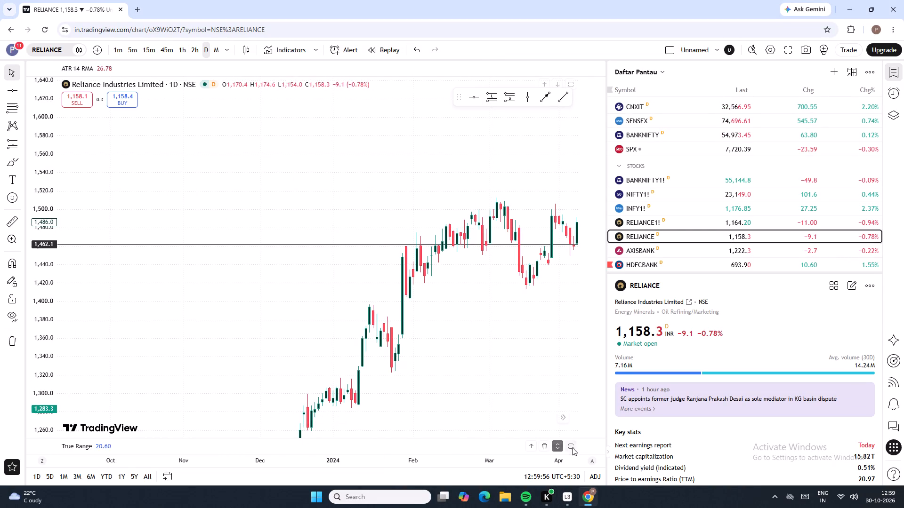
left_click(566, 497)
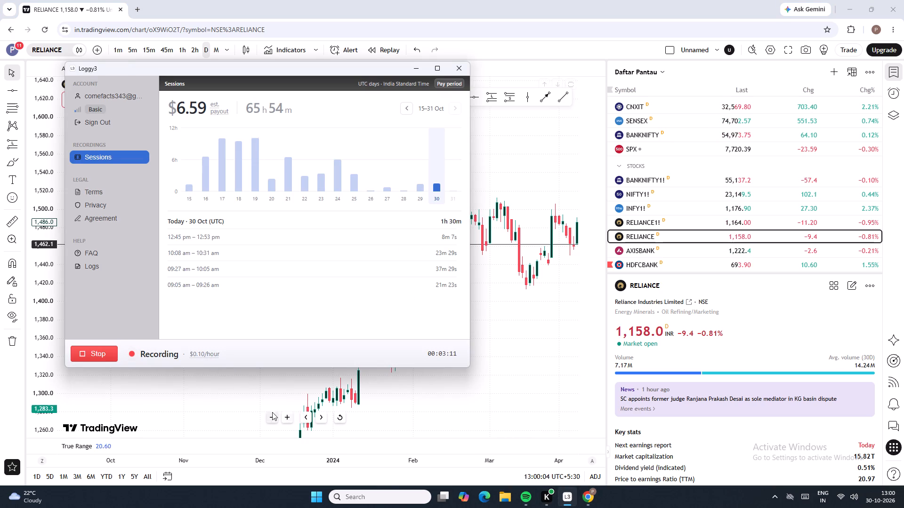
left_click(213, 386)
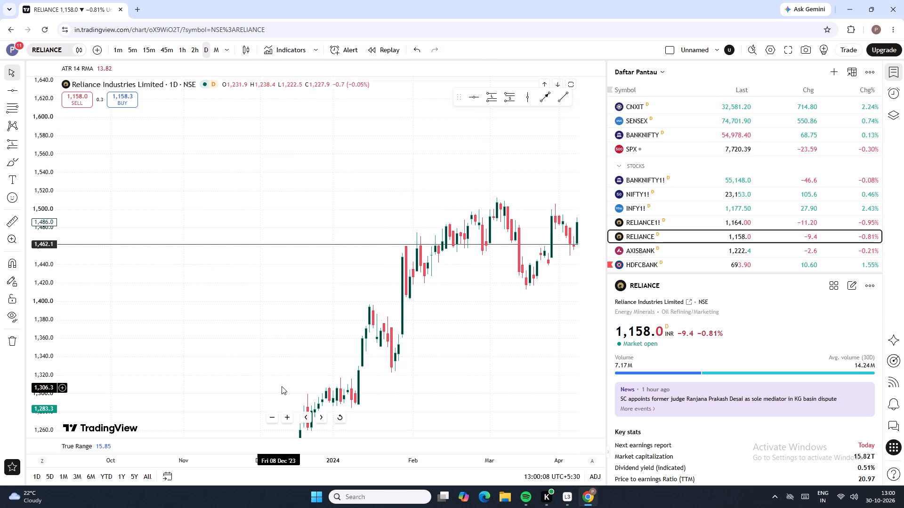
Examine the Reliance daily candles between about March and December 2023 for swing highs and lows around the lower horizontal line.
left_click_drag(244, 367, 412, 278)
left_click_drag(313, 357, 324, 344)
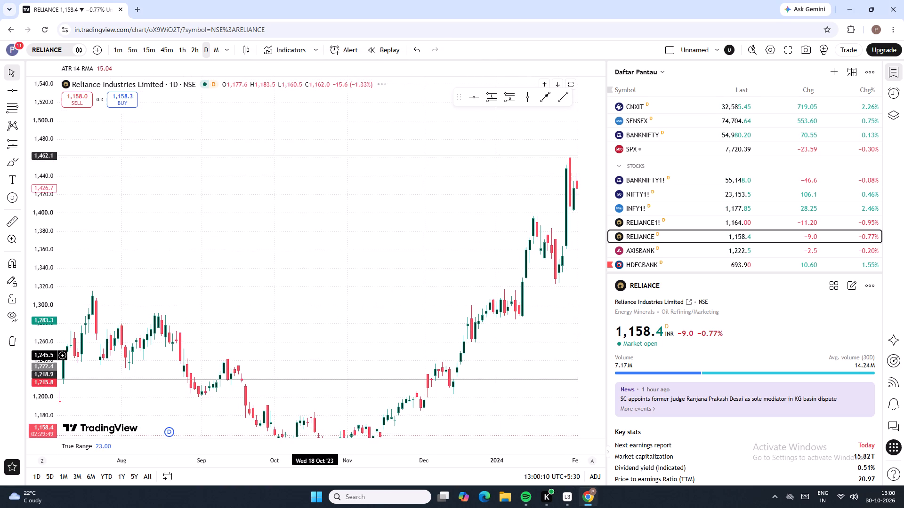
left_click_drag(324, 344, 424, 268)
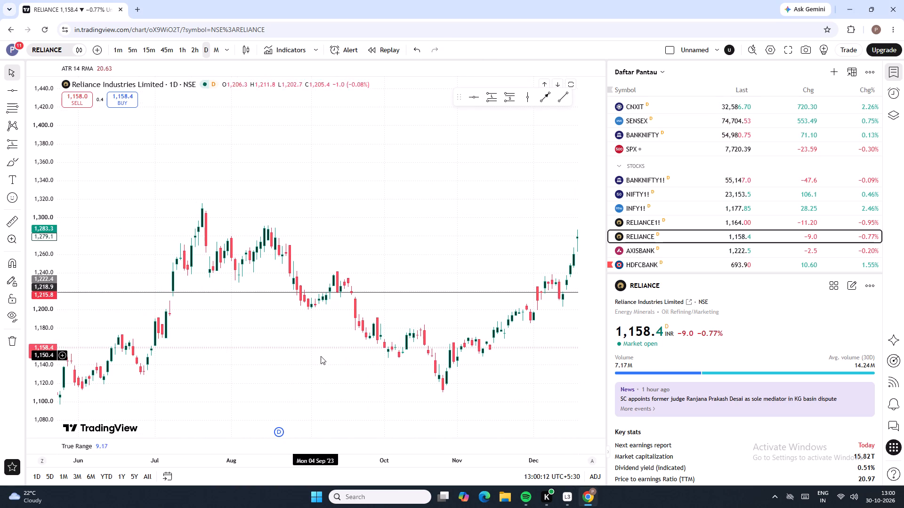
left_click_drag(304, 370, 237, 243)
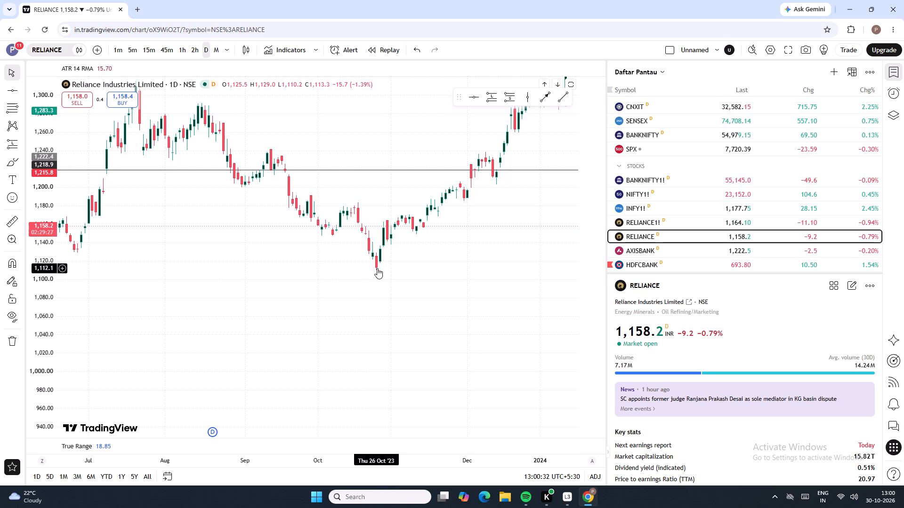
left_click_drag(300, 293, 447, 315)
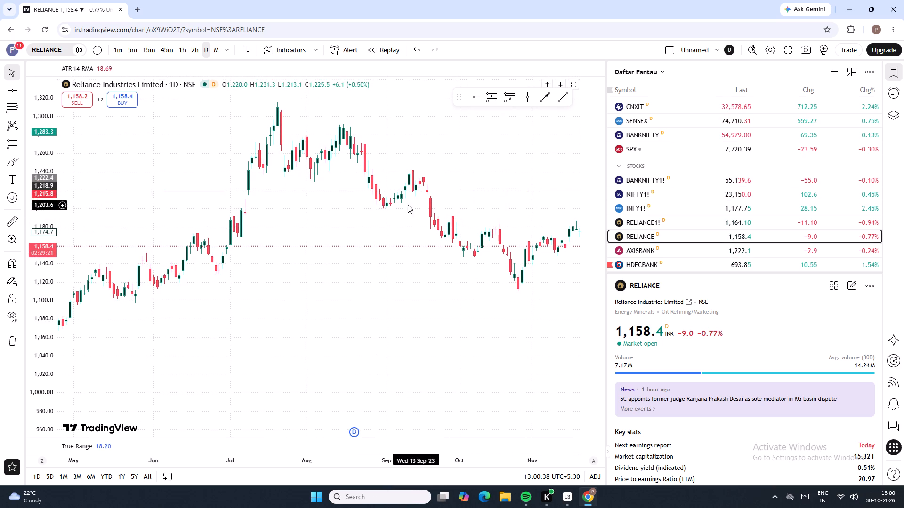
left_click_drag(241, 270, 380, 317)
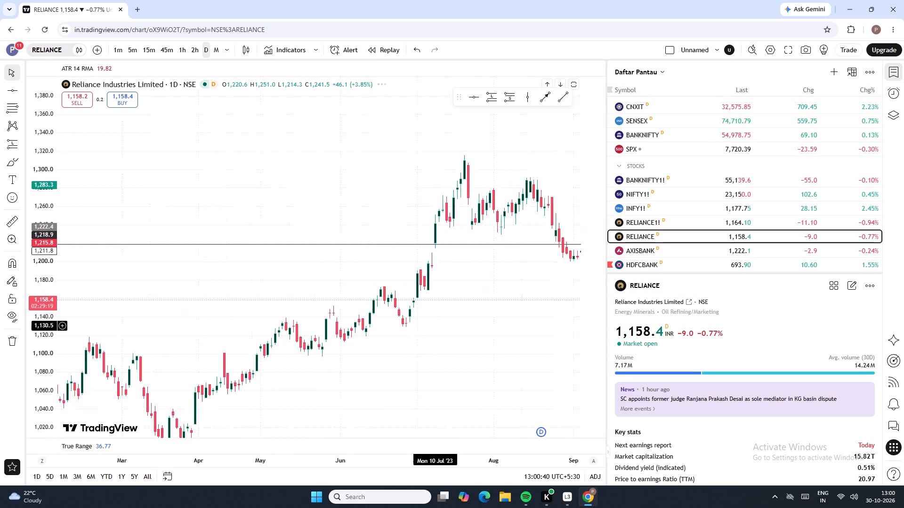
left_click_drag(380, 317, 351, 313)
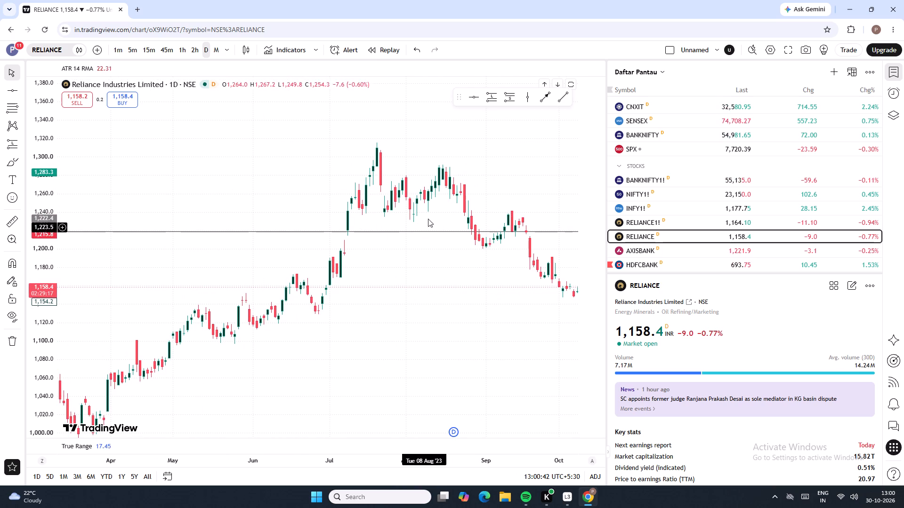
left_click_drag(351, 333, 406, 269)
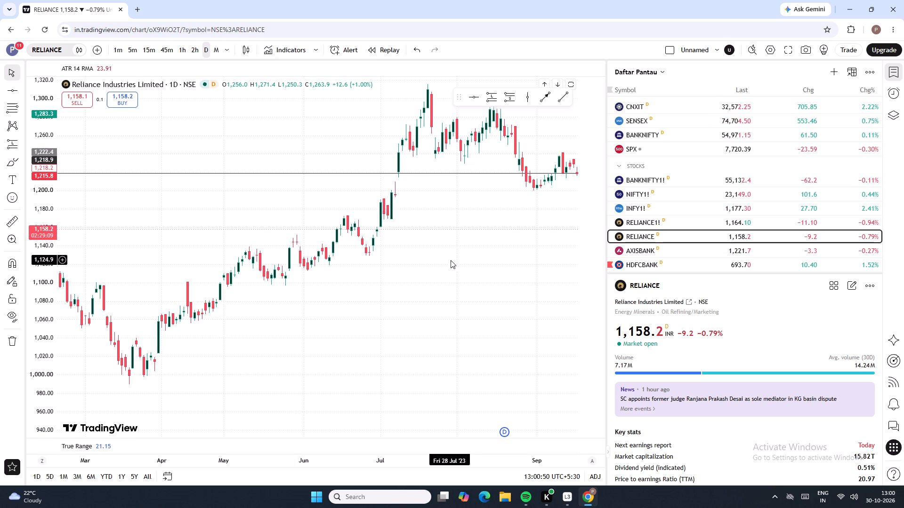
left_click_drag(451, 260, 458, 439)
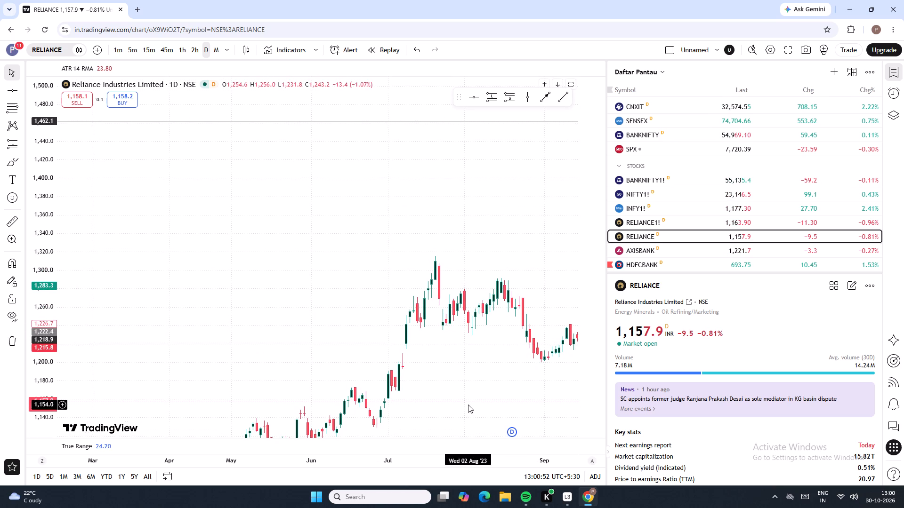
left_click_drag(444, 394, 227, 368)
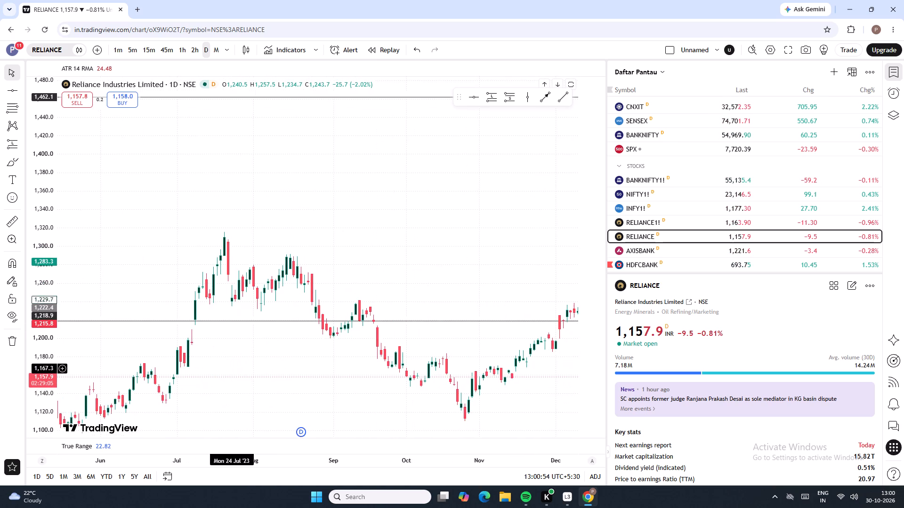
left_click_drag(227, 368, 372, 394)
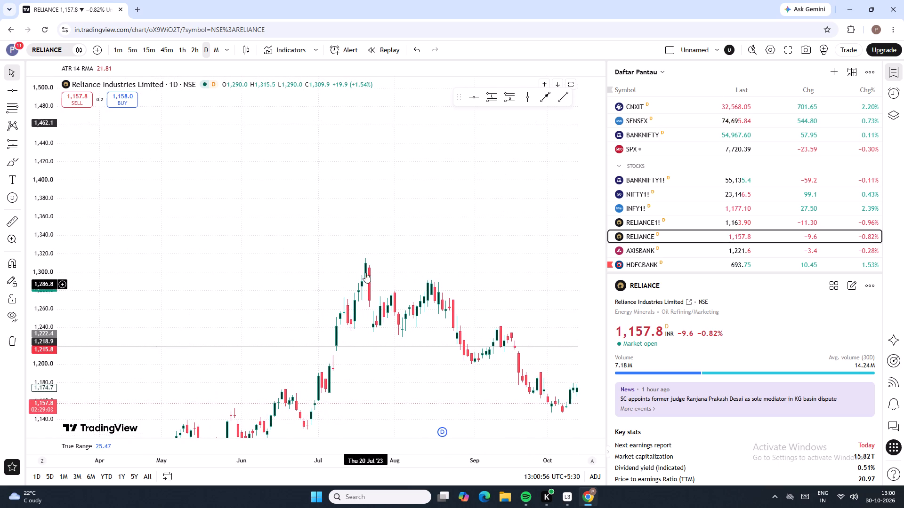
Draw a horizontal line on the Reliance daily chart at about 1,309.3, along the July 2023 swing high.
left_click(366, 257)
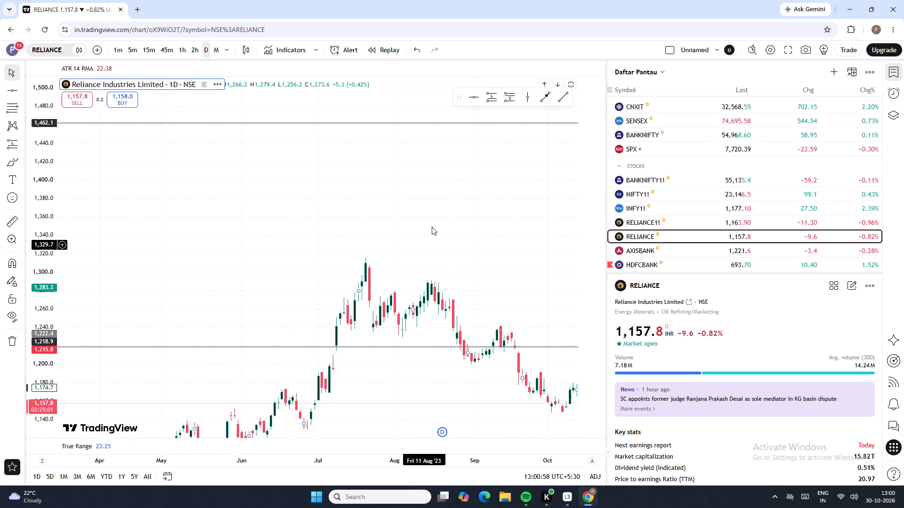
left_click(472, 100)
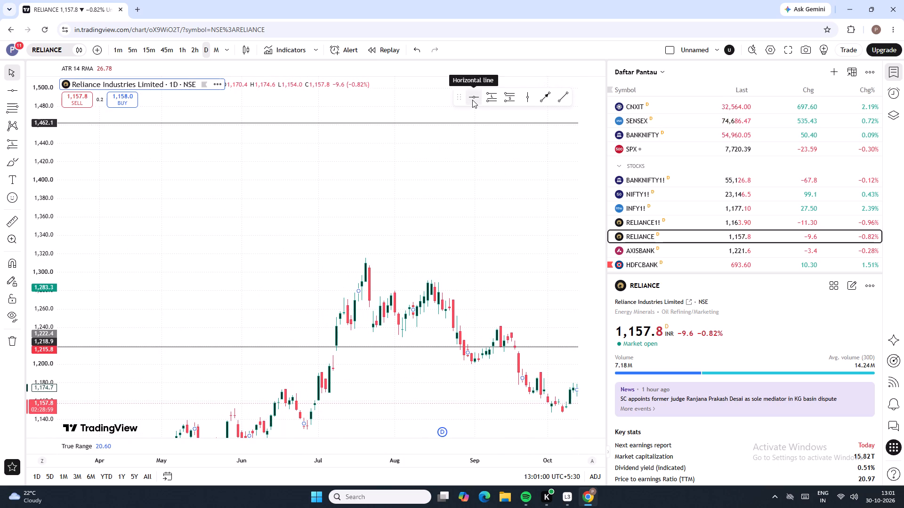
left_click(371, 263)
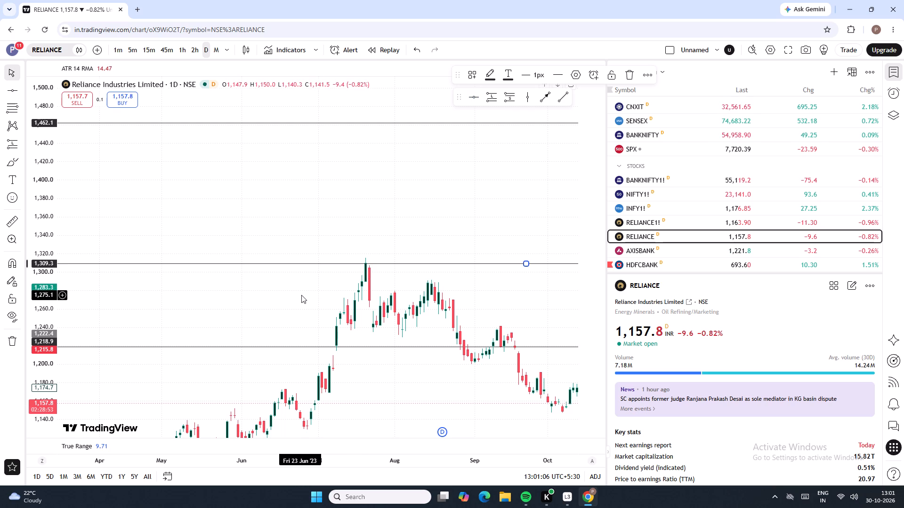
Examine the Reliance daily candles from mid-2023 back to about February 2021 for swing highs and lows relative to the horizontal lines.
left_click_drag(301, 295, 503, 288)
left_click_drag(321, 284, 512, 287)
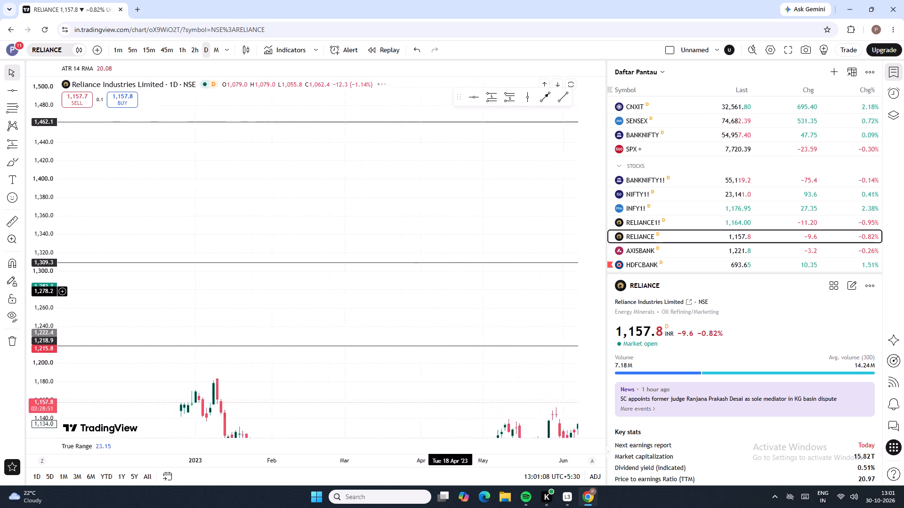
left_click_drag(512, 287, 524, 286)
left_click_drag(331, 299, 476, 298)
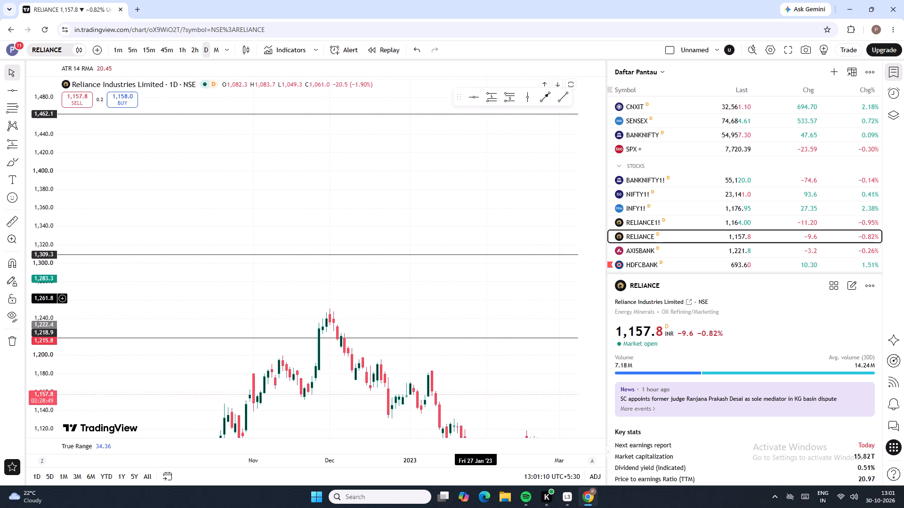
left_click_drag(476, 298, 467, 220)
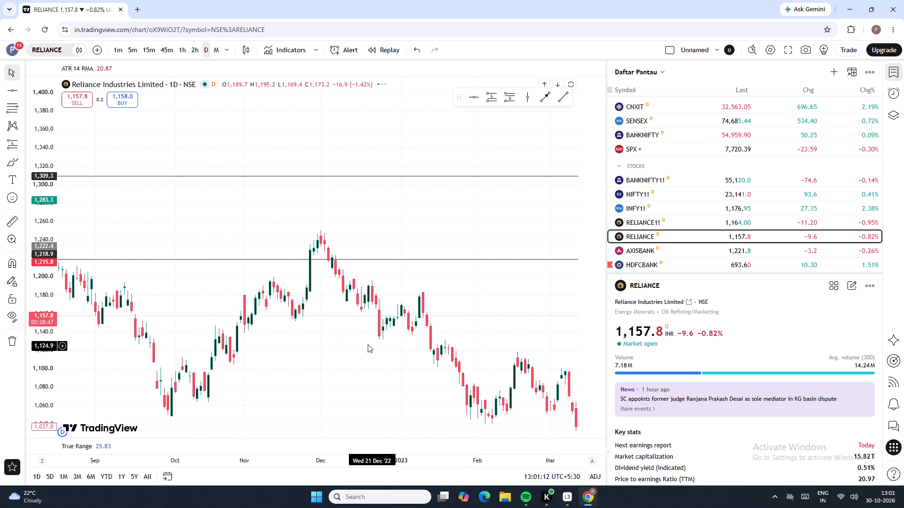
left_click_drag(322, 328, 447, 246)
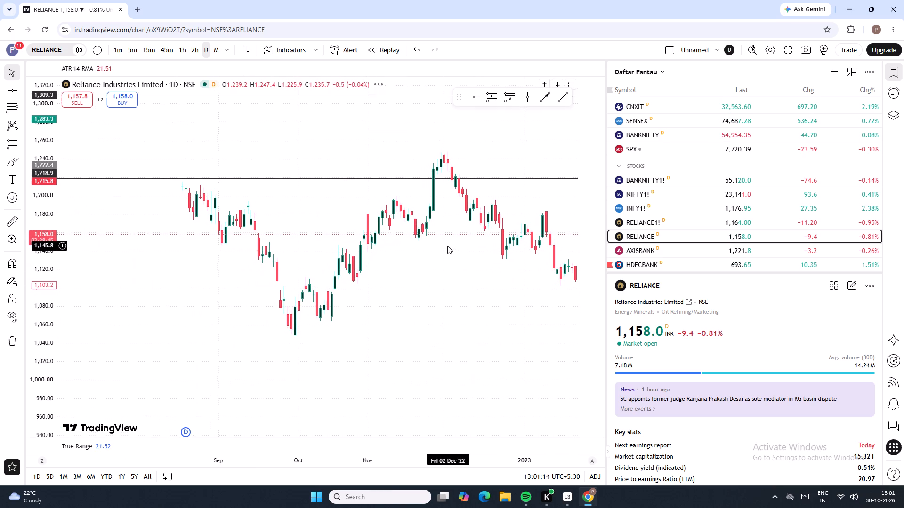
left_click_drag(354, 356, 458, 278)
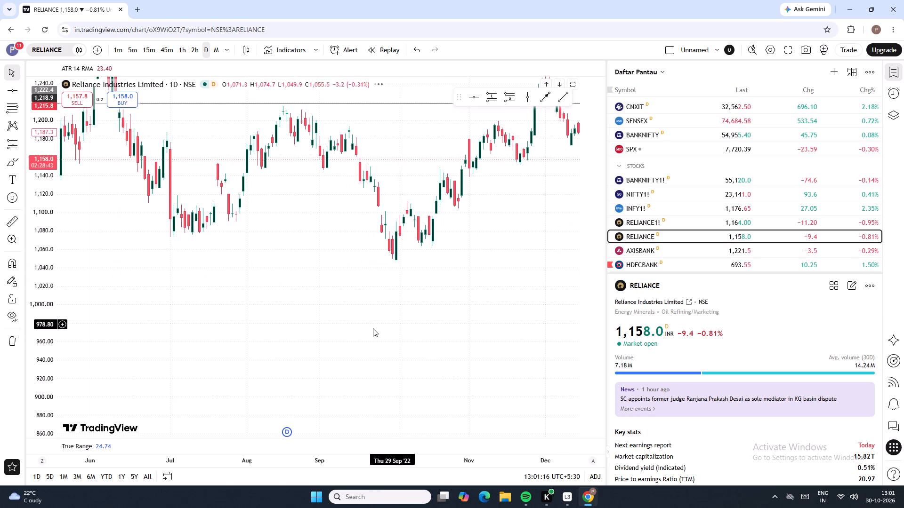
left_click_drag(188, 264, 471, 320)
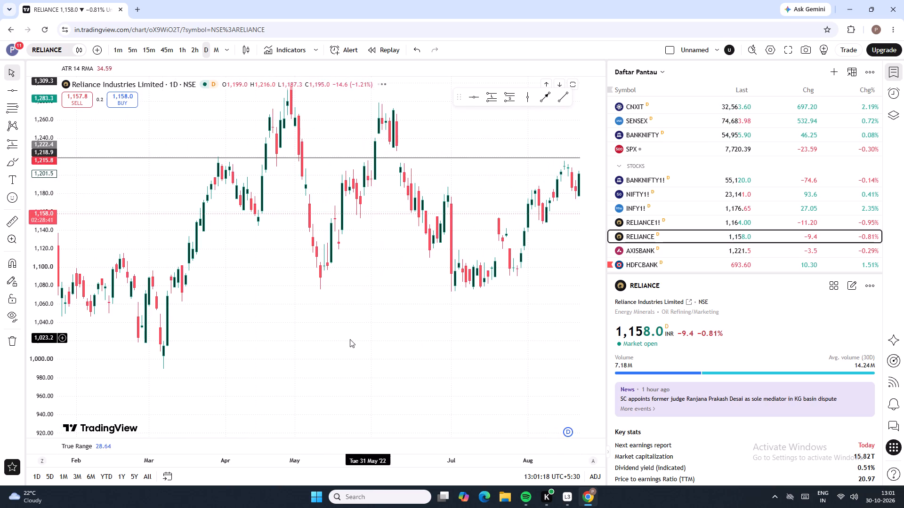
left_click_drag(306, 327, 482, 323)
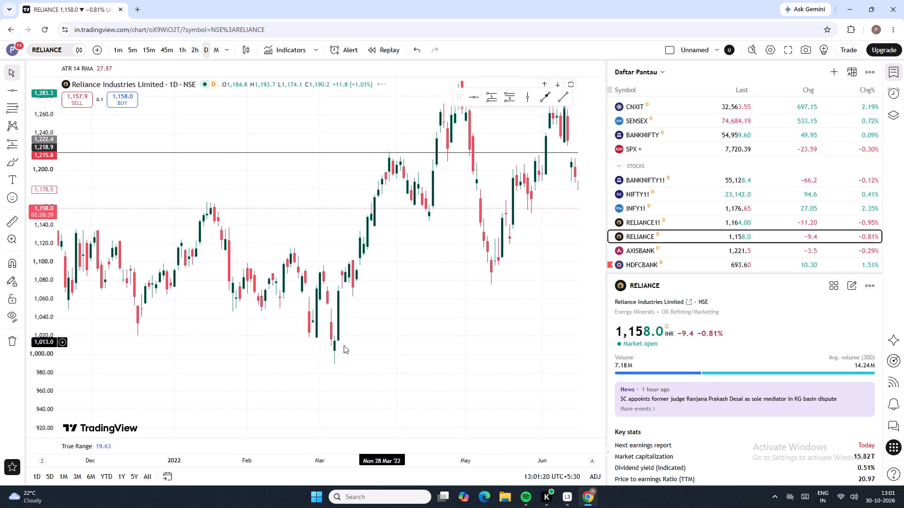
left_click_drag(278, 348, 545, 315)
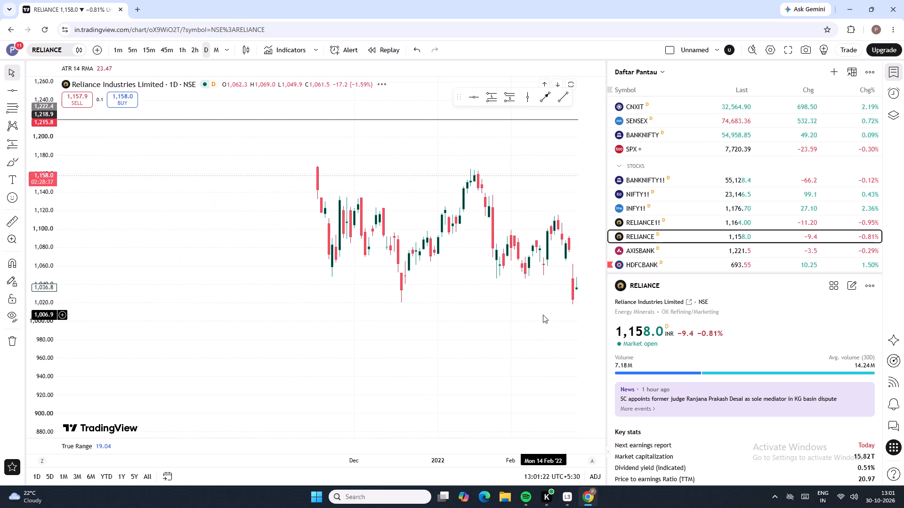
left_click_drag(281, 290, 524, 303)
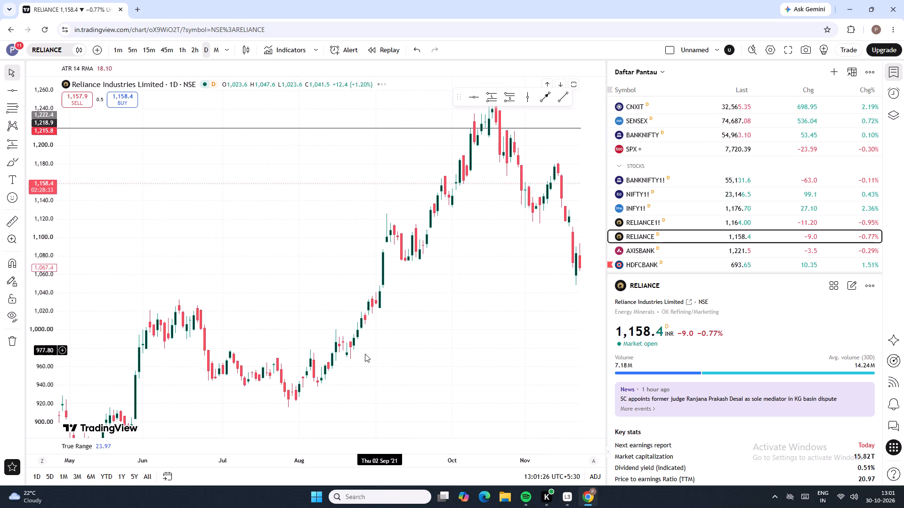
left_click_drag(397, 355, 573, 320)
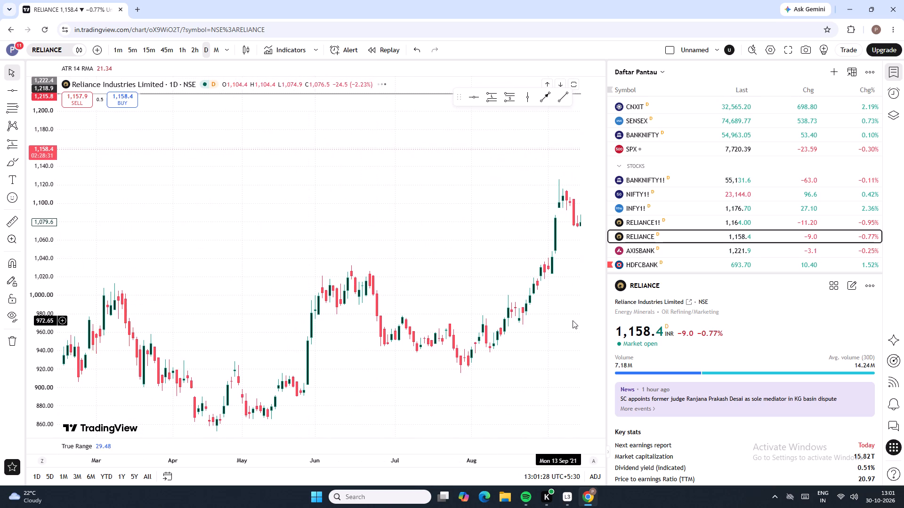
left_click_drag(363, 383, 382, 276)
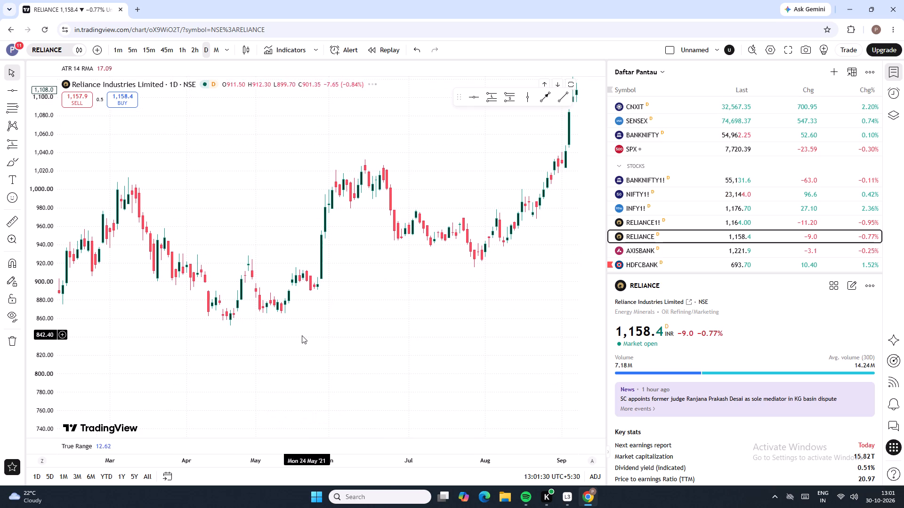
left_click_drag(269, 346, 404, 304)
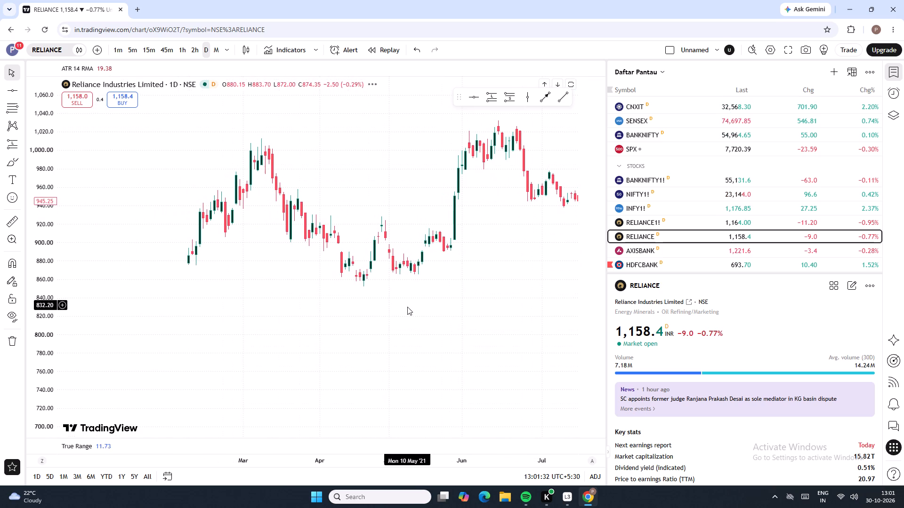
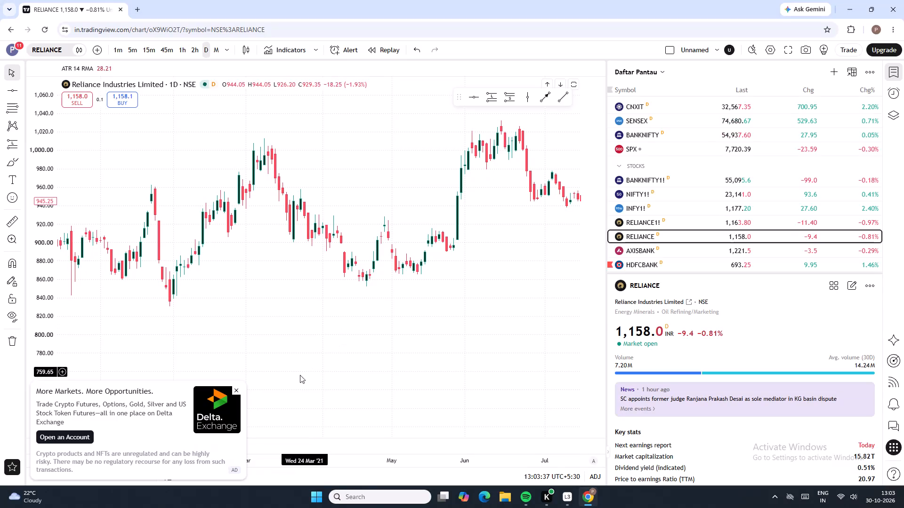
Examine the Reliance daily candles between about August 2020 and July 2021 for swing highs and lows, dismissing any advertisements.
left_click(235, 391)
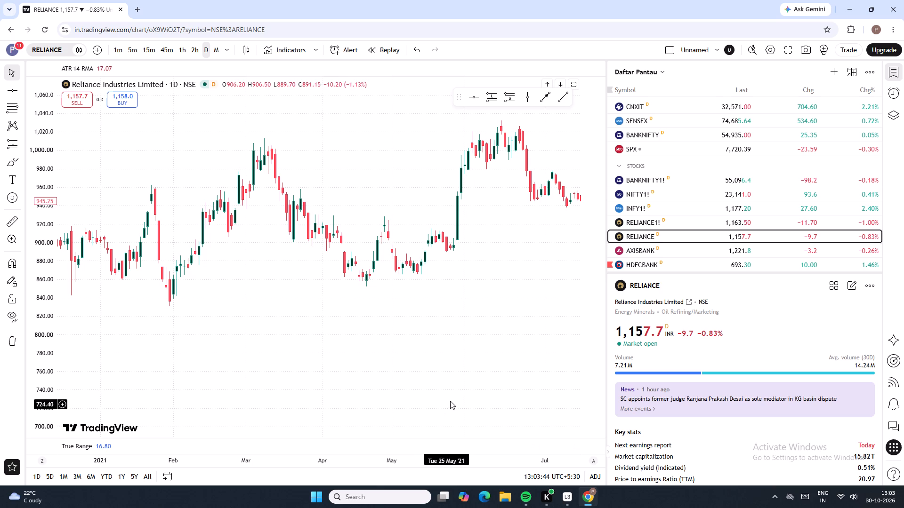
left_click_drag(339, 313, 418, 330)
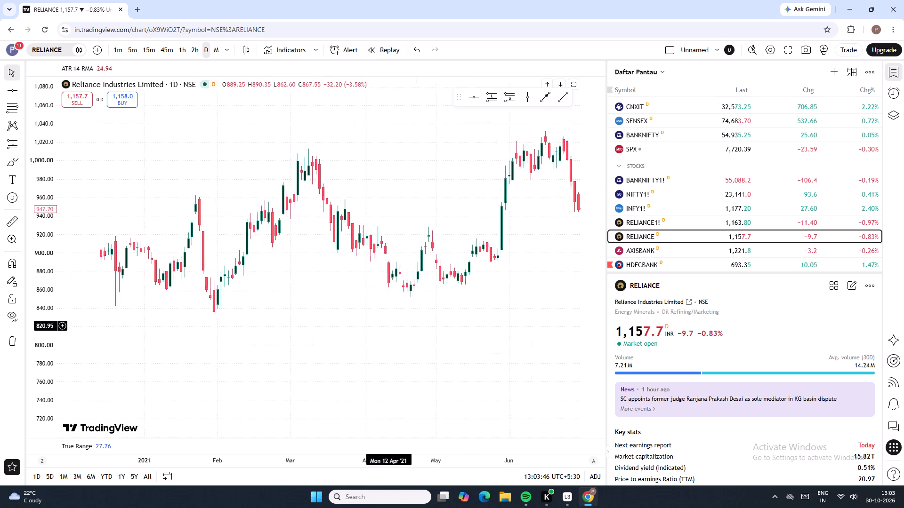
left_click_drag(418, 330, 535, 349)
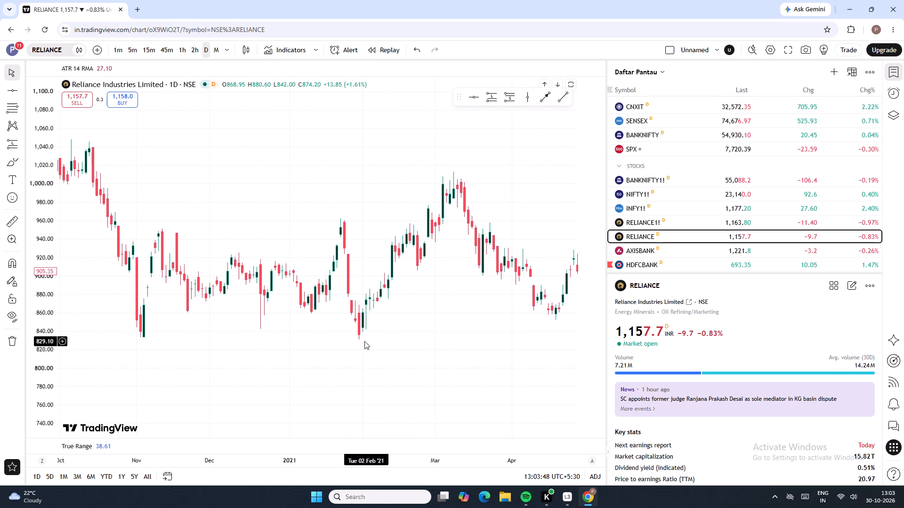
left_click_drag(321, 342, 518, 362)
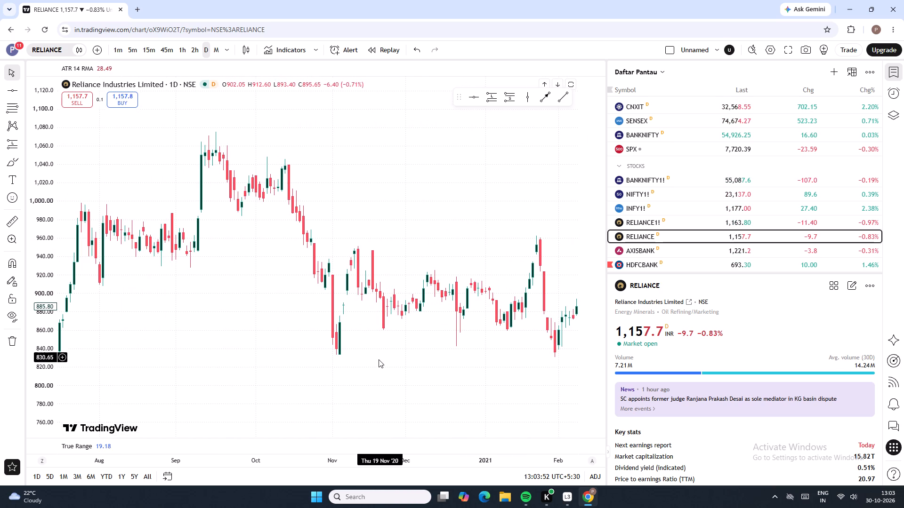
left_click_drag(458, 357, 288, 361)
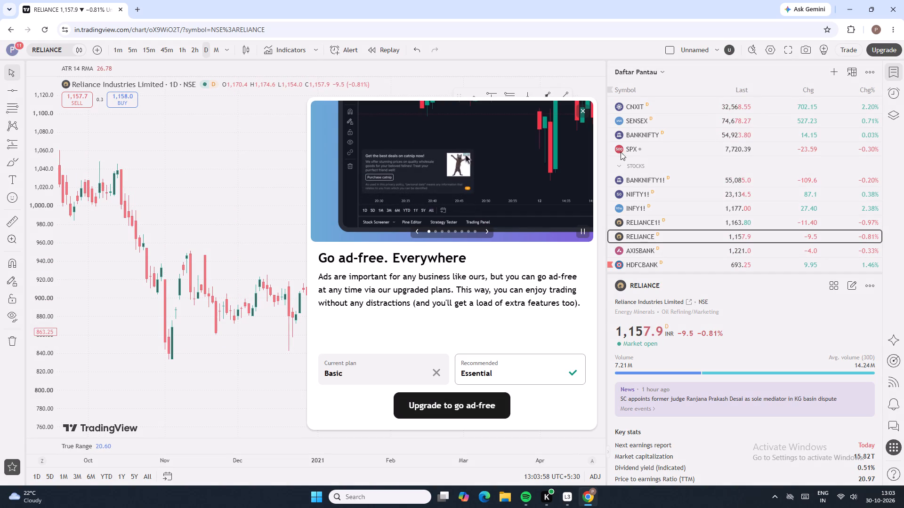
left_click(582, 110)
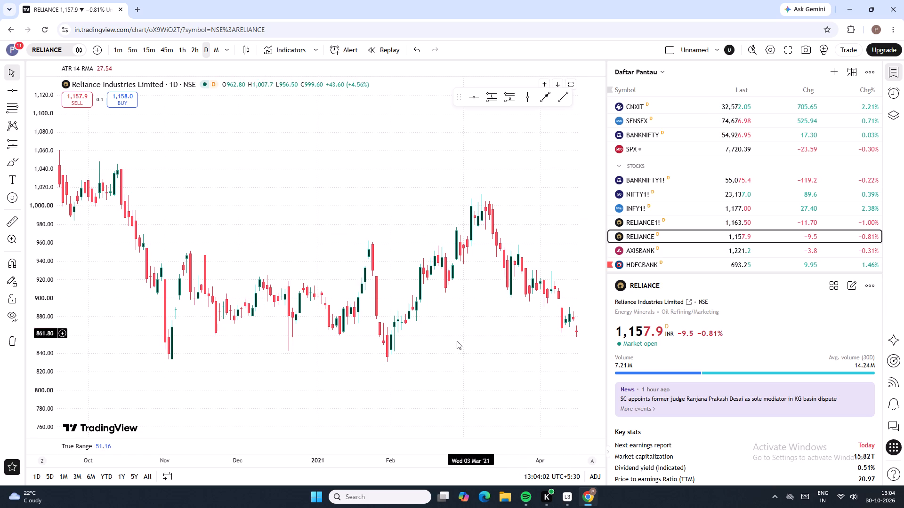
left_click_drag(454, 342, 376, 286)
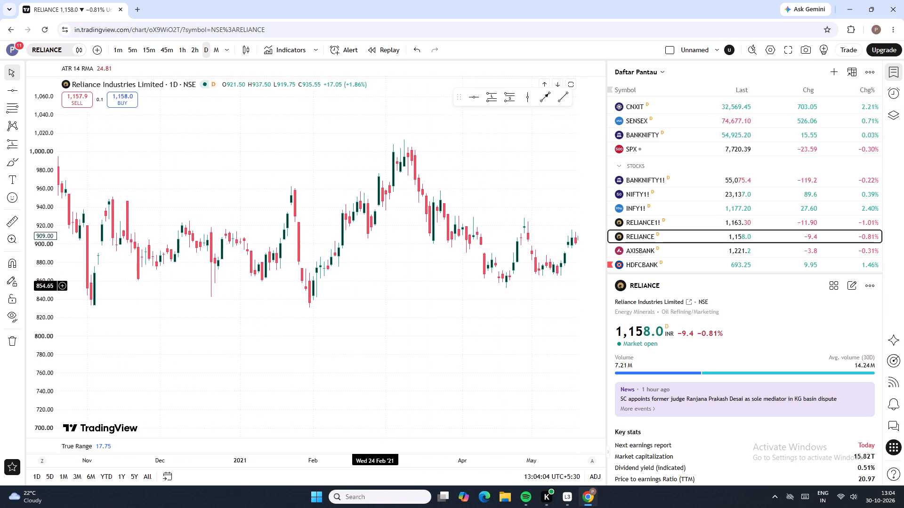
left_click_drag(376, 286, 376, 286)
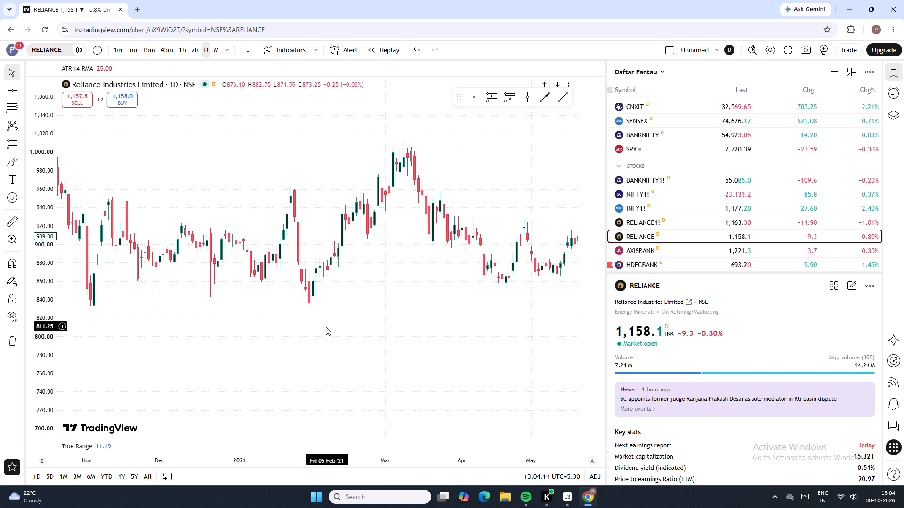
Examine the Reliance daily candles from early 2021 back to about April 2020 for earlier swing highs and lows.
left_click_drag(246, 365, 295, 376)
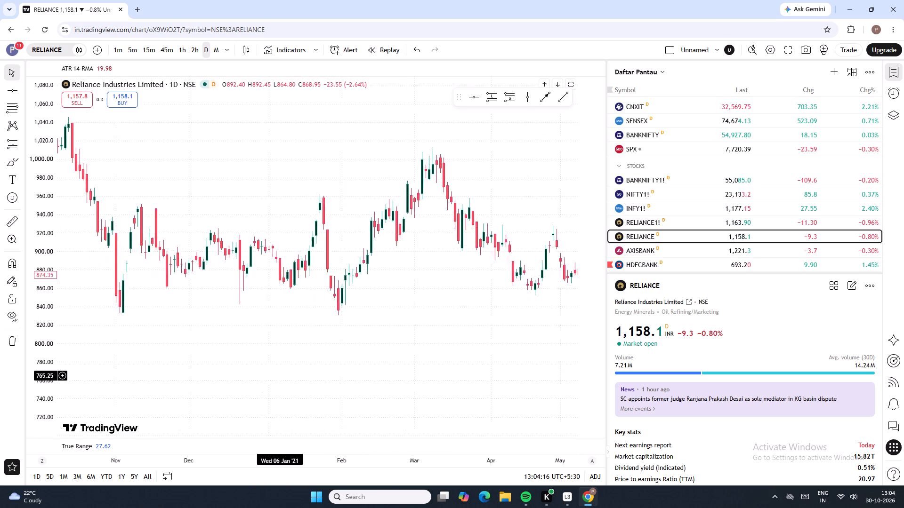
left_click_drag(295, 376, 434, 381)
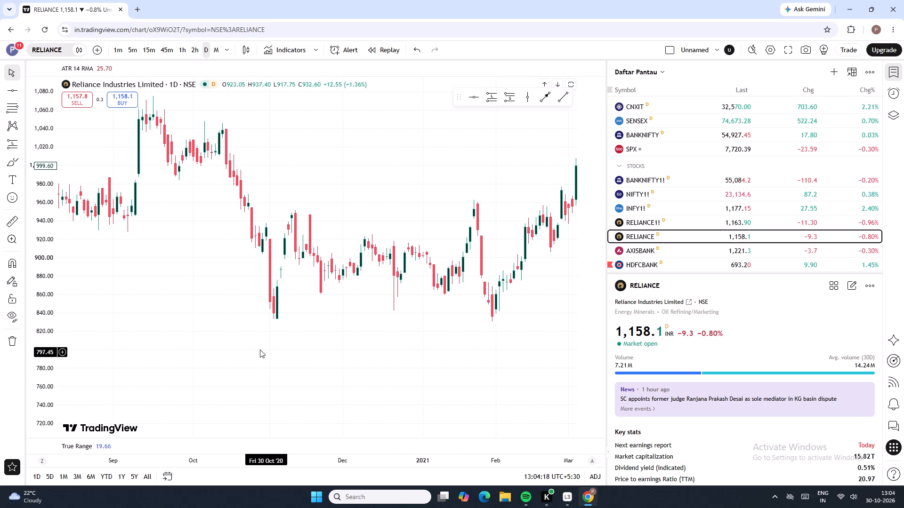
left_click_drag(259, 348, 465, 375)
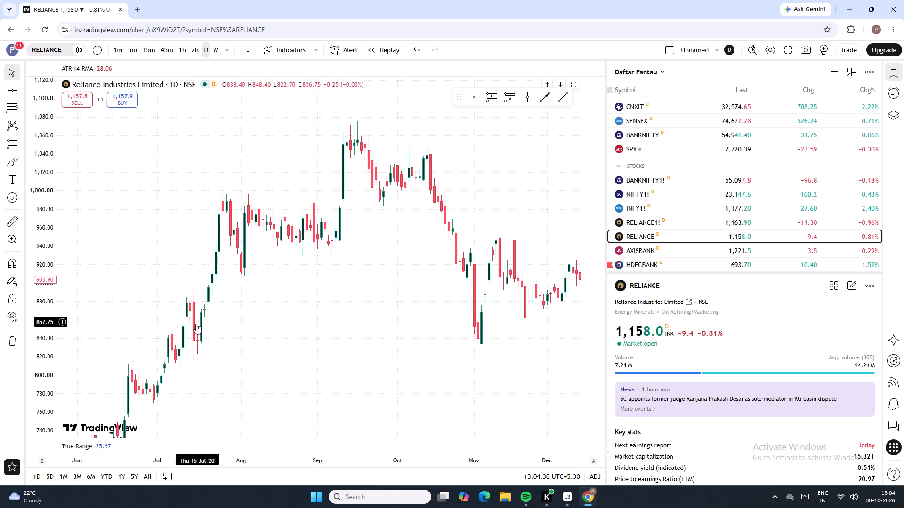
left_click_drag(267, 339, 473, 321)
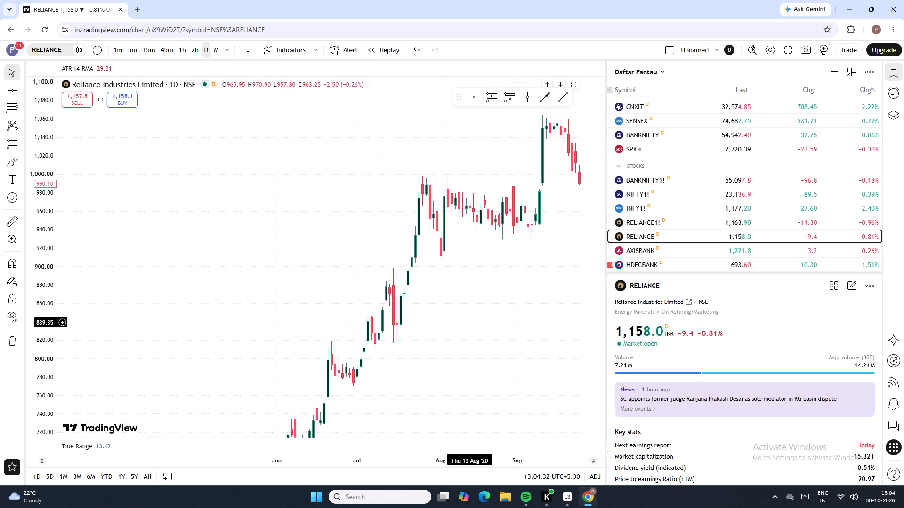
left_click_drag(473, 321, 477, 319)
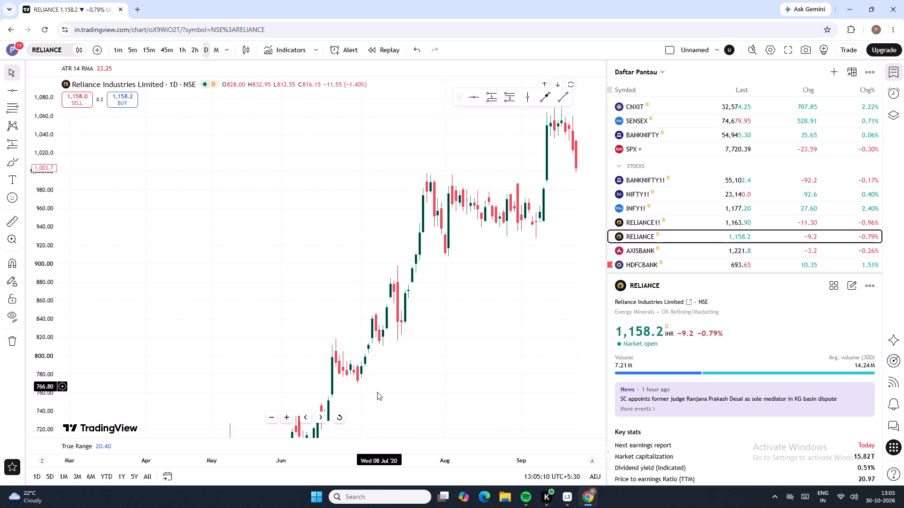
left_click_drag(427, 394, 411, 302)
left_click_drag(407, 341, 407, 341)
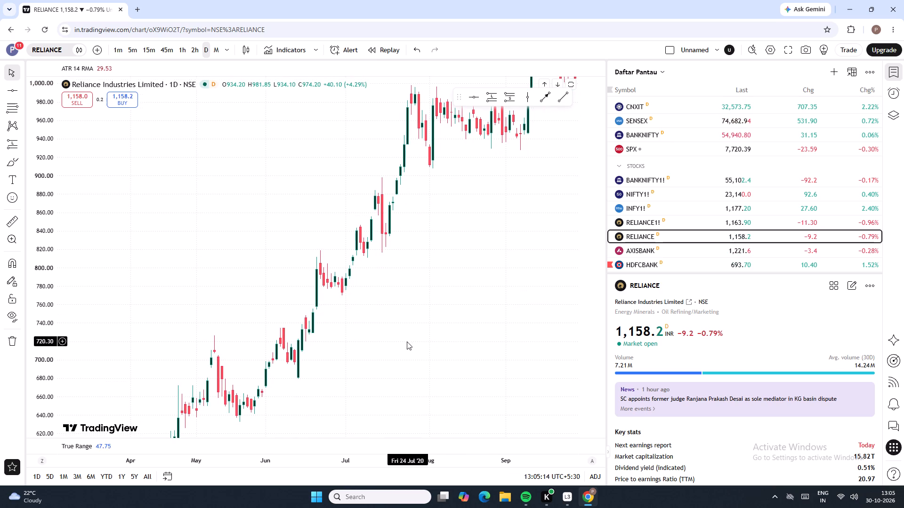
left_click_drag(407, 341, 403, 309)
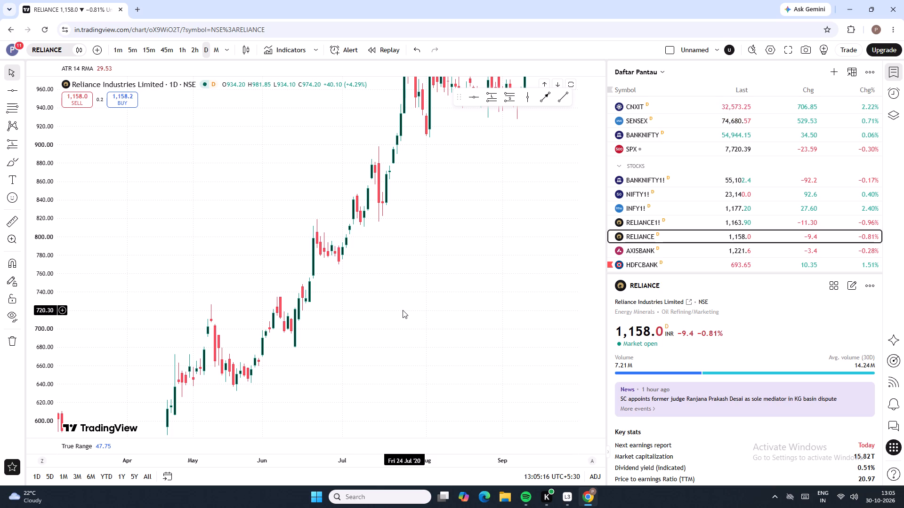
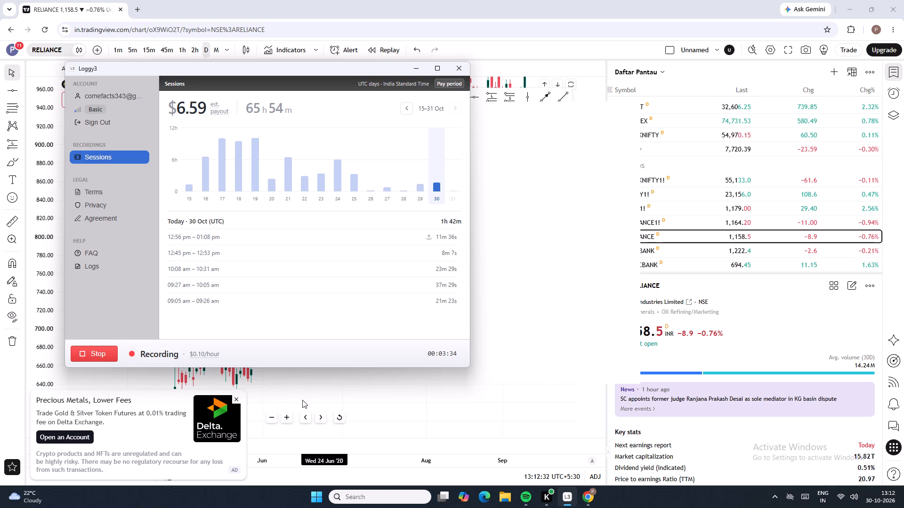
Dismiss the advertisement and examine the Reliance daily candles from about August 2020 back to January 2020 for earlier swing highs and lows.
left_click(235, 397)
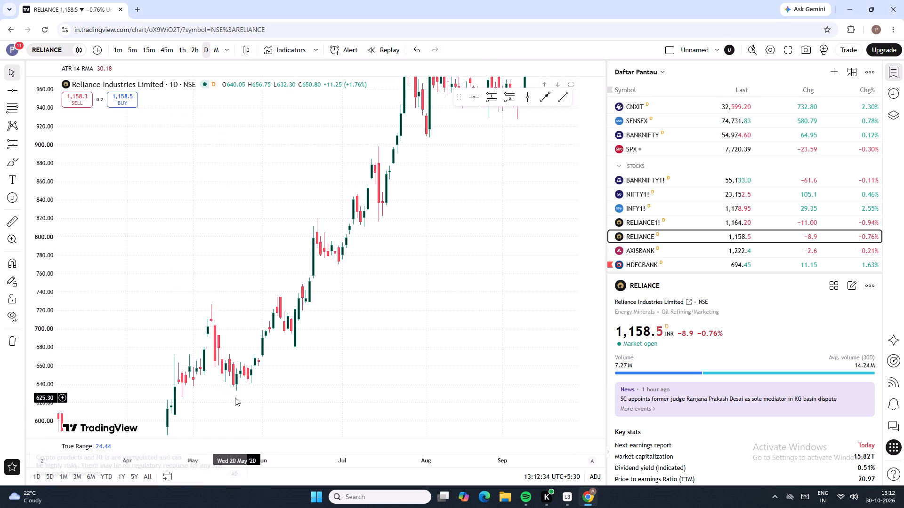
left_click_drag(297, 396, 326, 375)
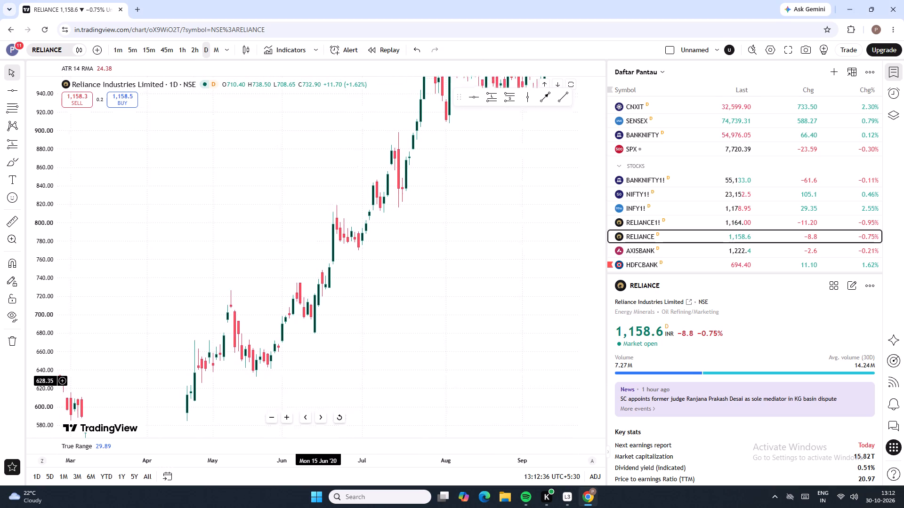
left_click_drag(326, 375, 407, 333)
left_click_drag(372, 381, 396, 349)
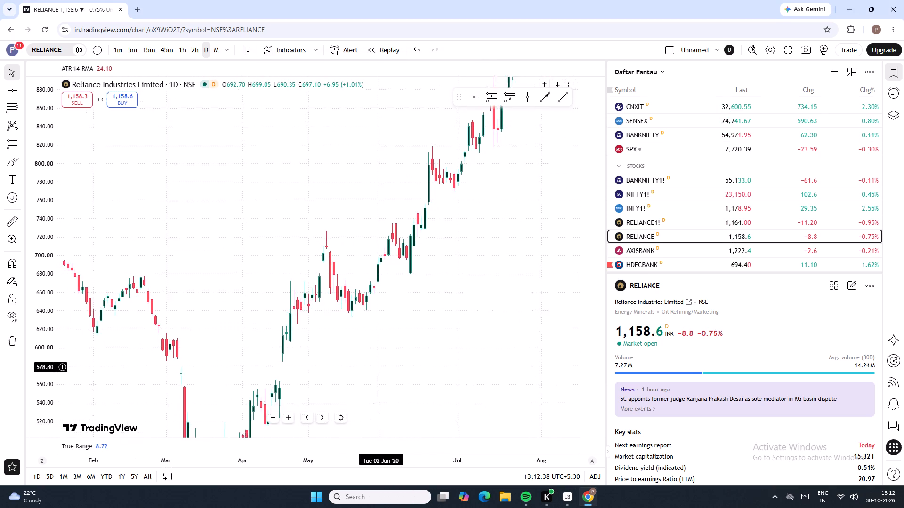
left_click_drag(396, 349, 423, 326)
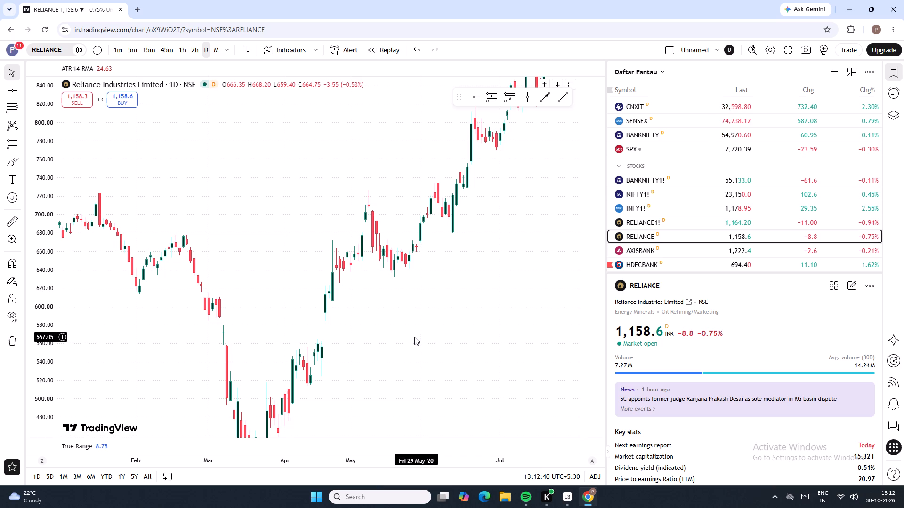
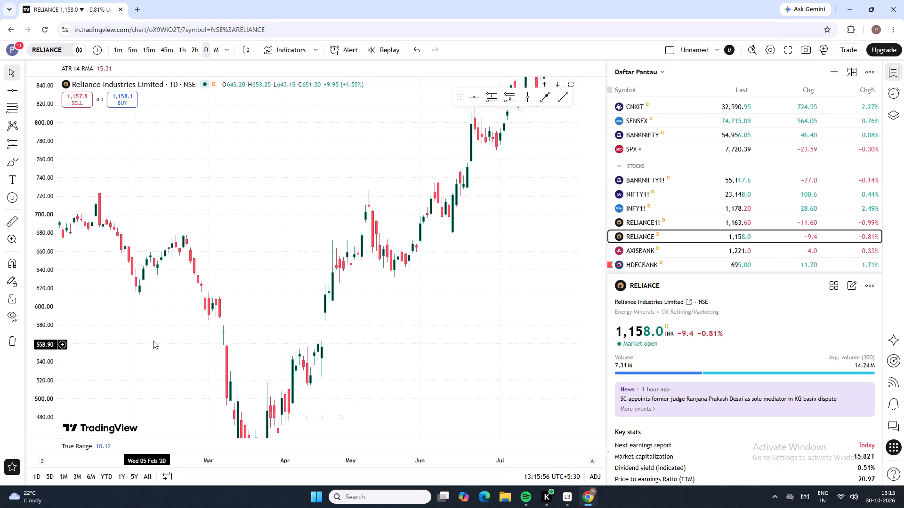
Examine the Reliance daily candles from January to June 2020, including the full March 2020 swing low.
left_click_drag(168, 357, 217, 278)
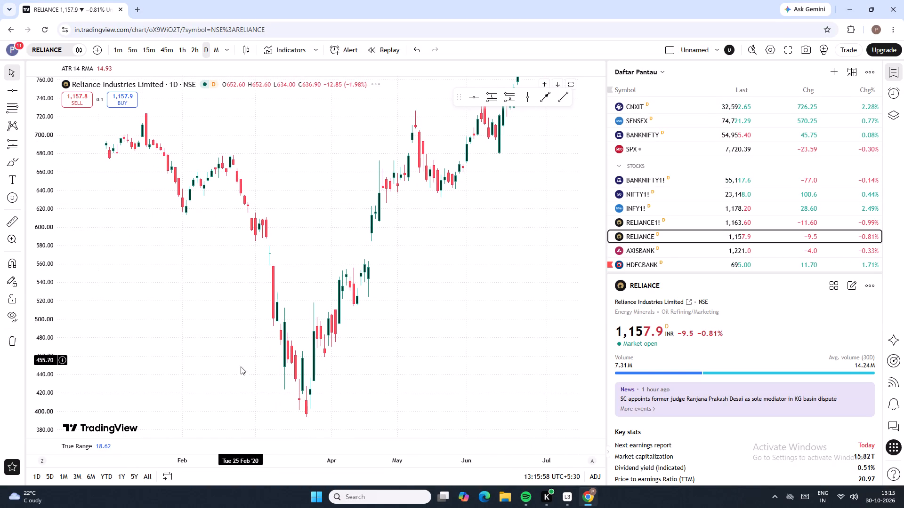
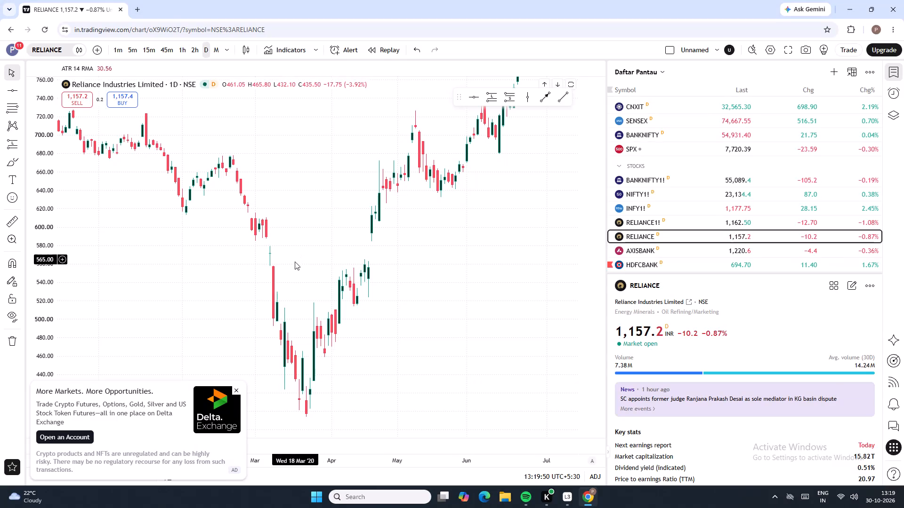
Dismiss the advertisement and examine the Reliance daily candles from early 2020 back to January 2019, including the 2019 swing highs and lows.
left_click(235, 390)
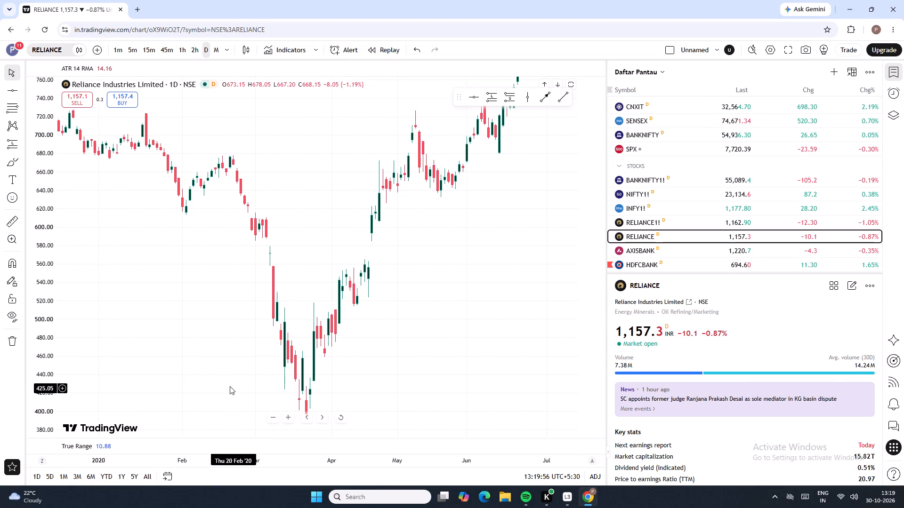
left_click_drag(196, 292, 237, 341)
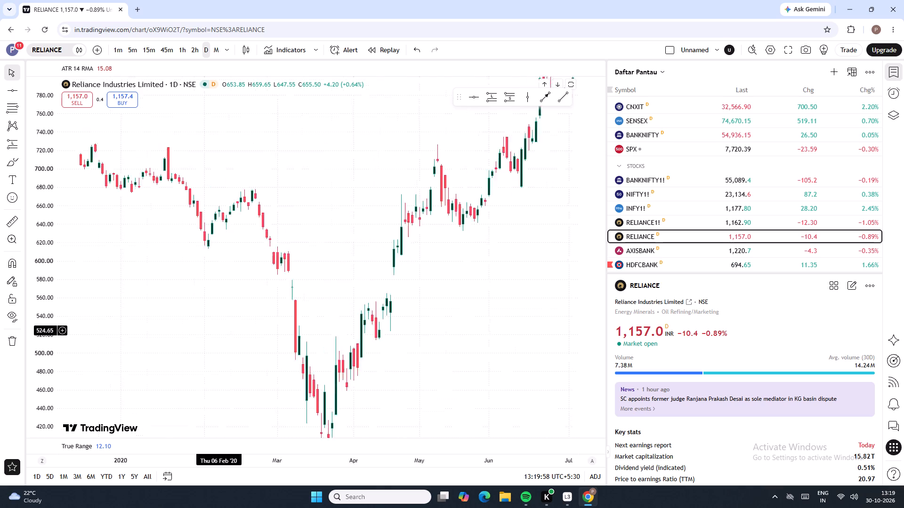
left_click_drag(237, 341, 369, 370)
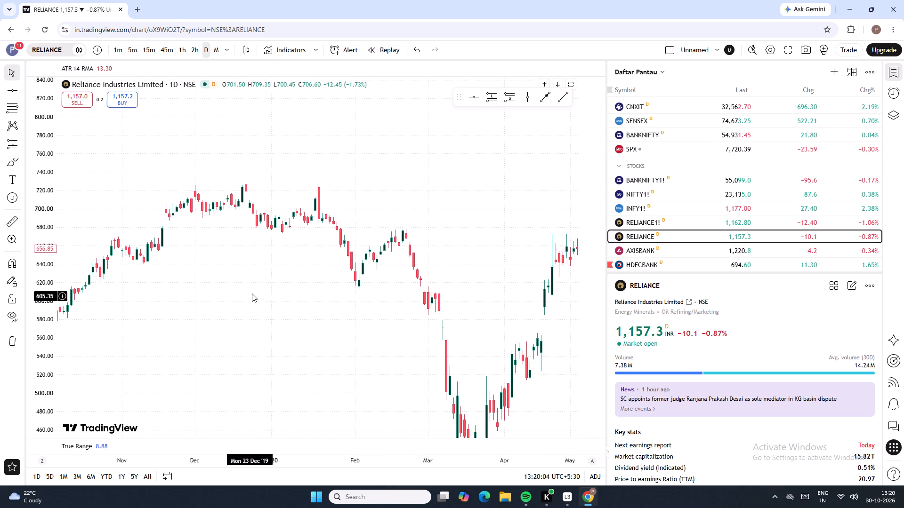
left_click_drag(252, 287, 476, 312)
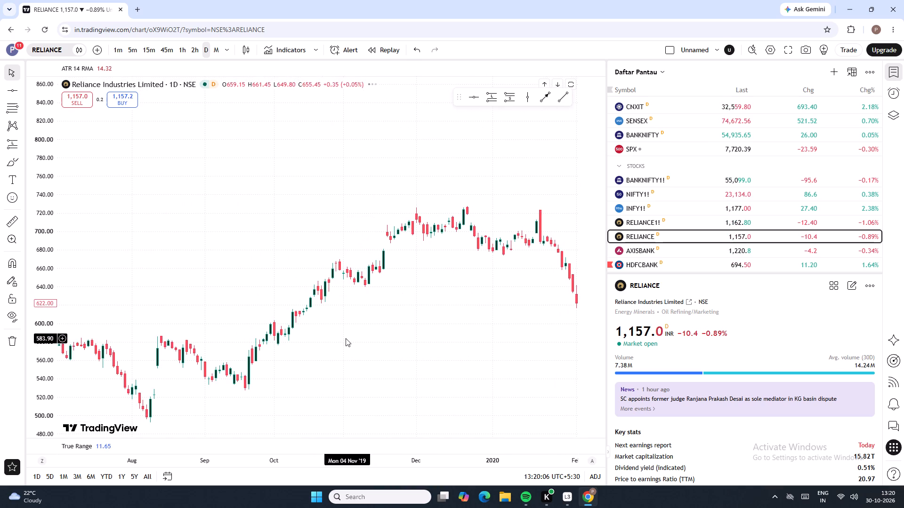
left_click_drag(346, 338, 438, 269)
left_click_drag(331, 341, 350, 331)
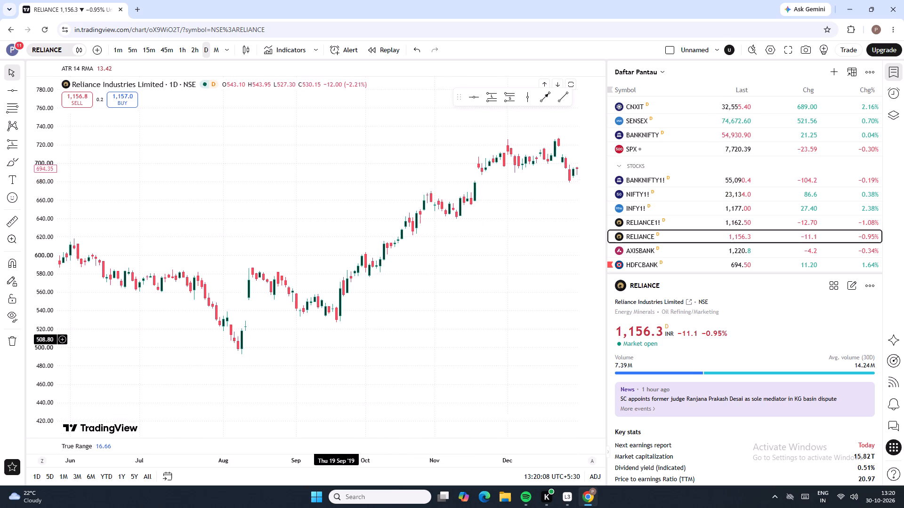
left_click_drag(350, 331, 378, 314)
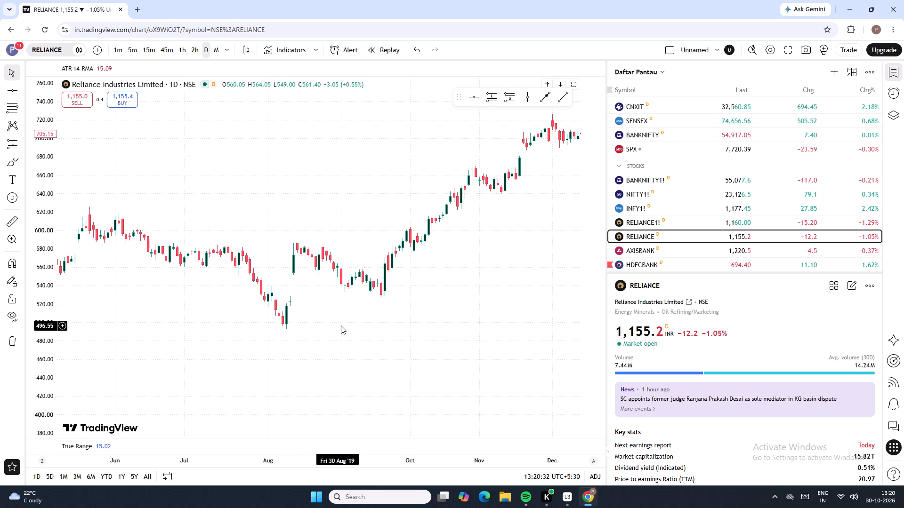
left_click_drag(341, 325, 510, 313)
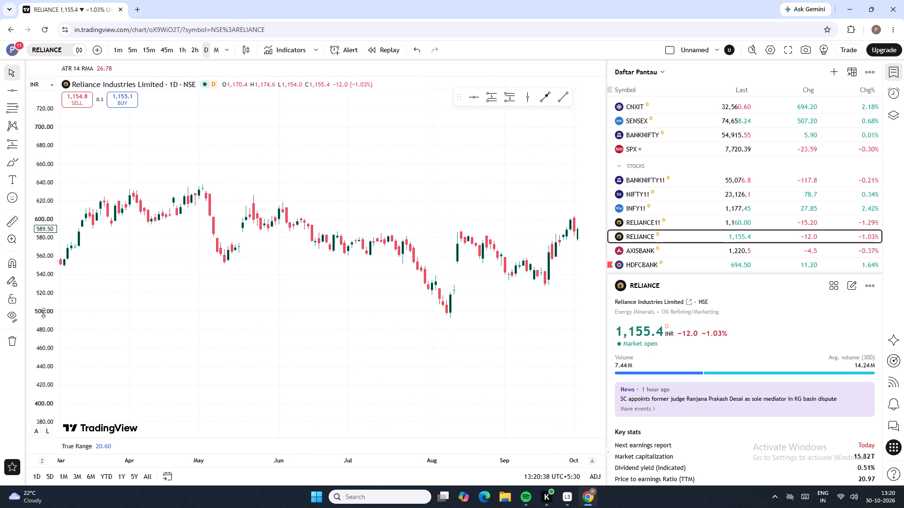
left_click_drag(43, 312, 48, 222)
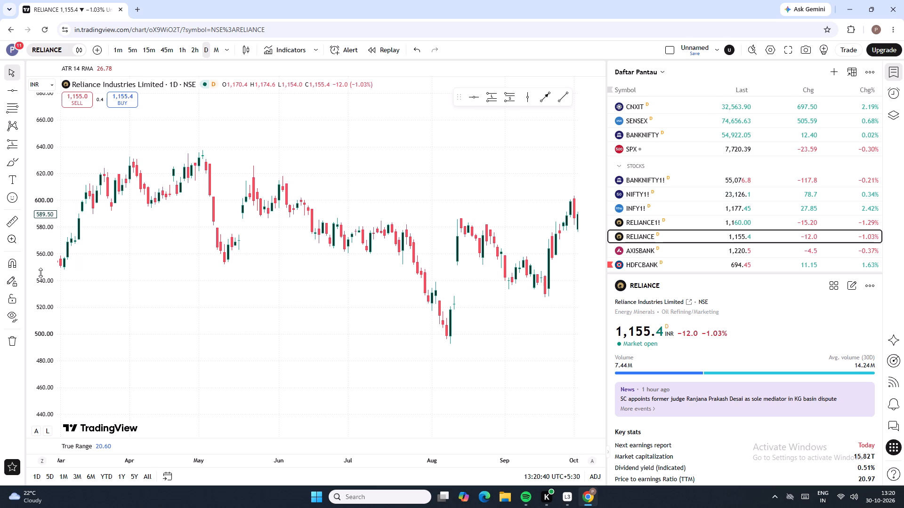
left_click_drag(40, 282, 51, 234)
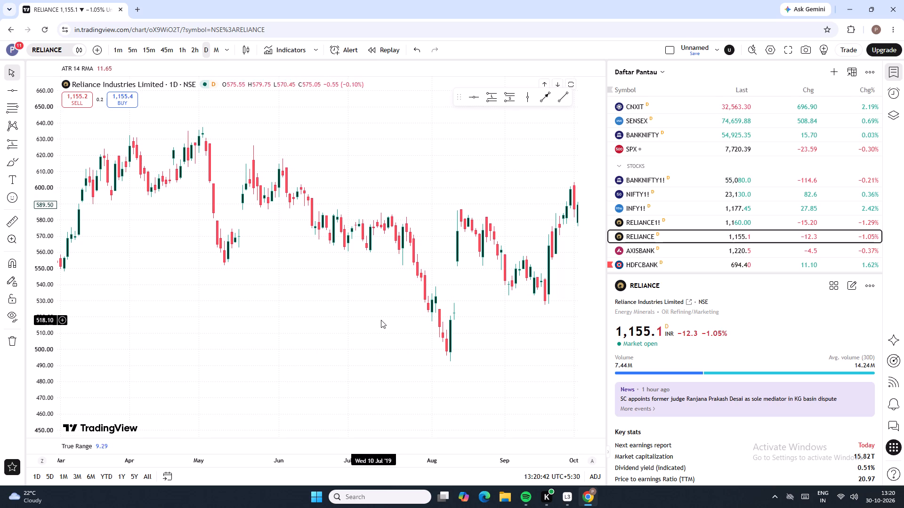
left_click_drag(382, 318, 516, 333)
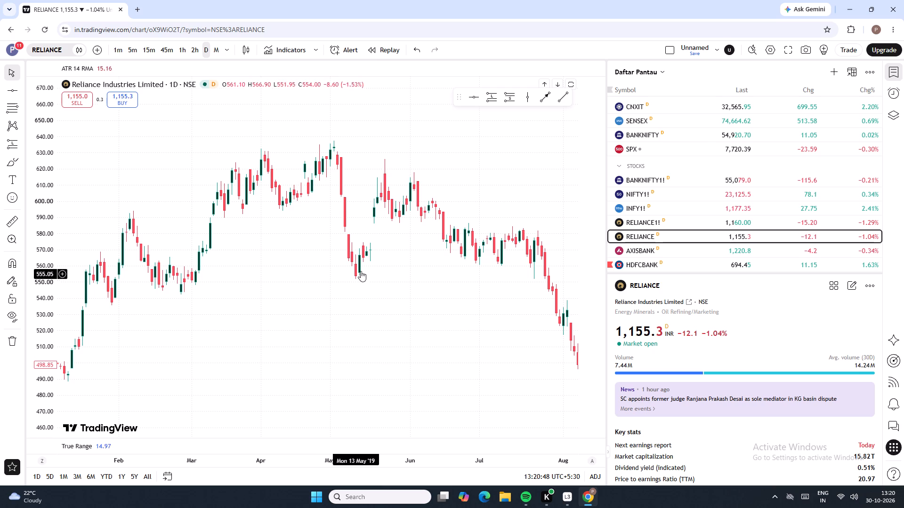
left_click_drag(387, 288, 555, 296)
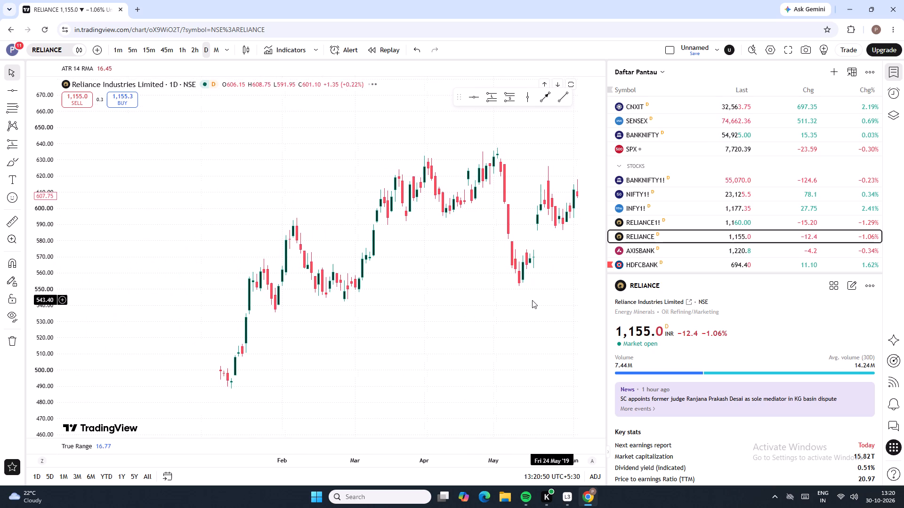
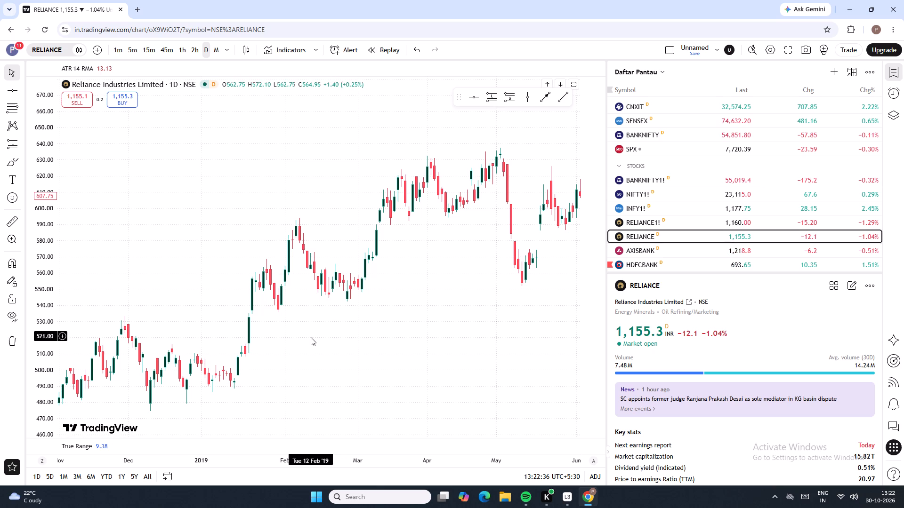
Examine the Reliance daily candles from August 2018 to April 2019, including the October 2018 drop and the January 2019 rise.
left_click_drag(310, 337, 388, 261)
left_click_drag(328, 333, 368, 307)
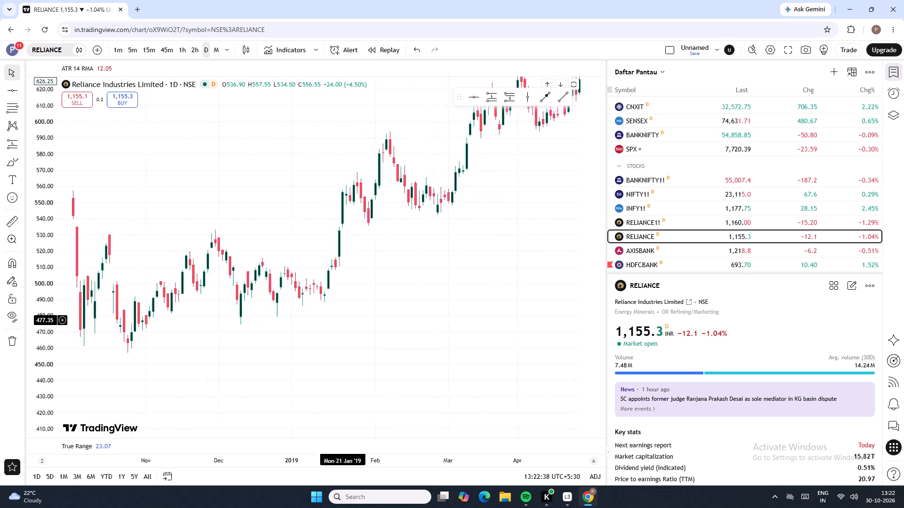
left_click_drag(368, 307, 440, 285)
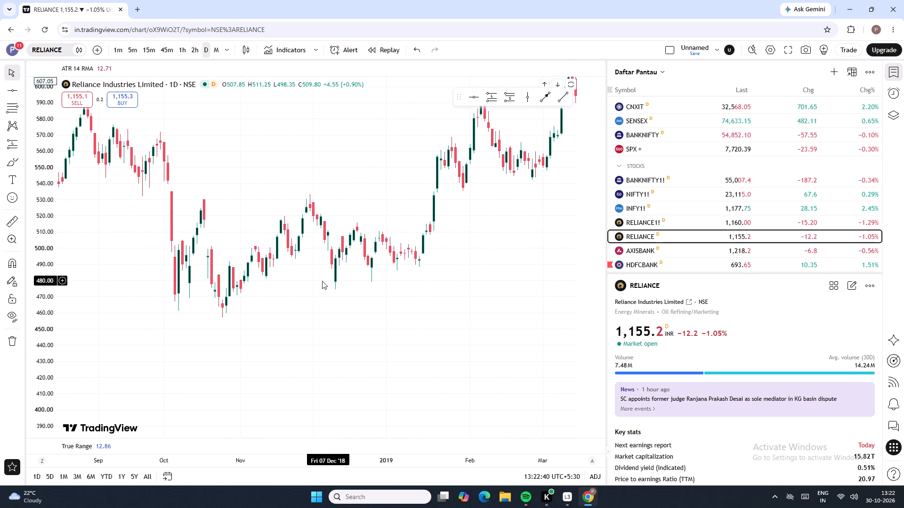
left_click_drag(284, 286, 377, 307)
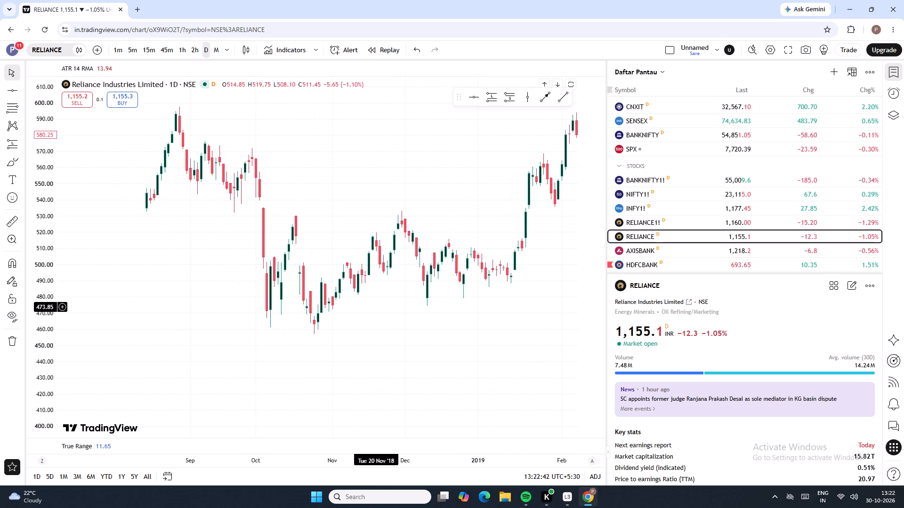
left_click_drag(377, 307, 245, 316)
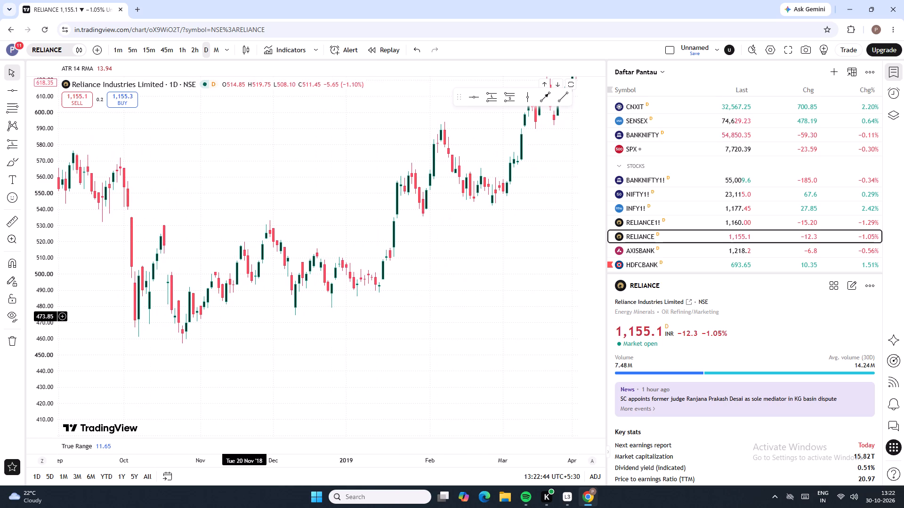
left_click_drag(245, 316, 244, 316)
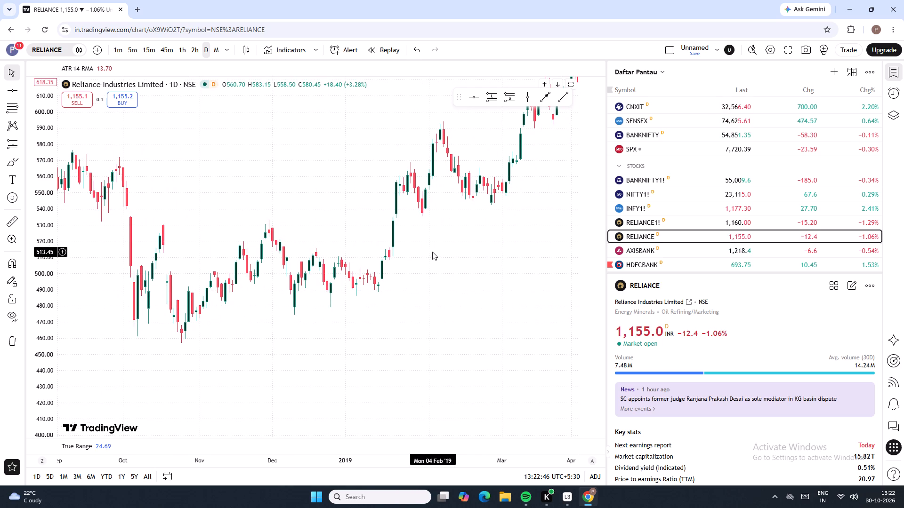
left_click_drag(432, 251, 439, 327)
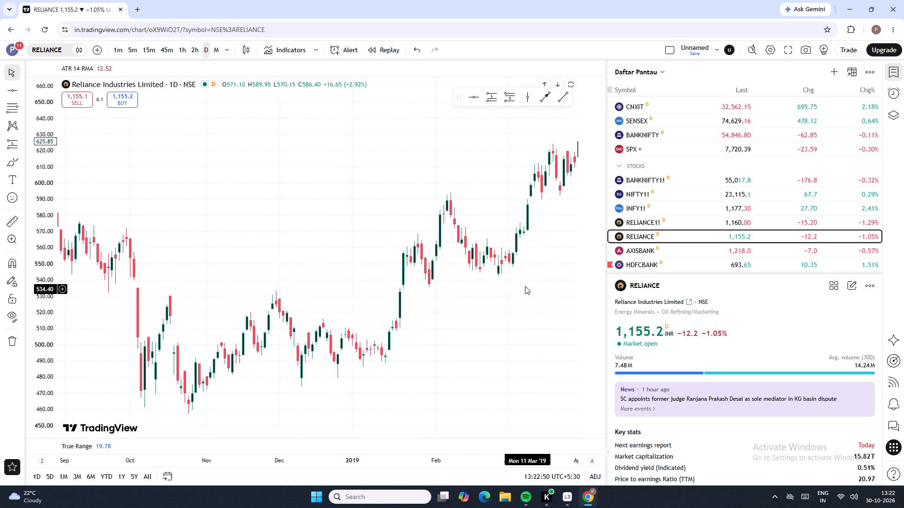
left_click(429, 288)
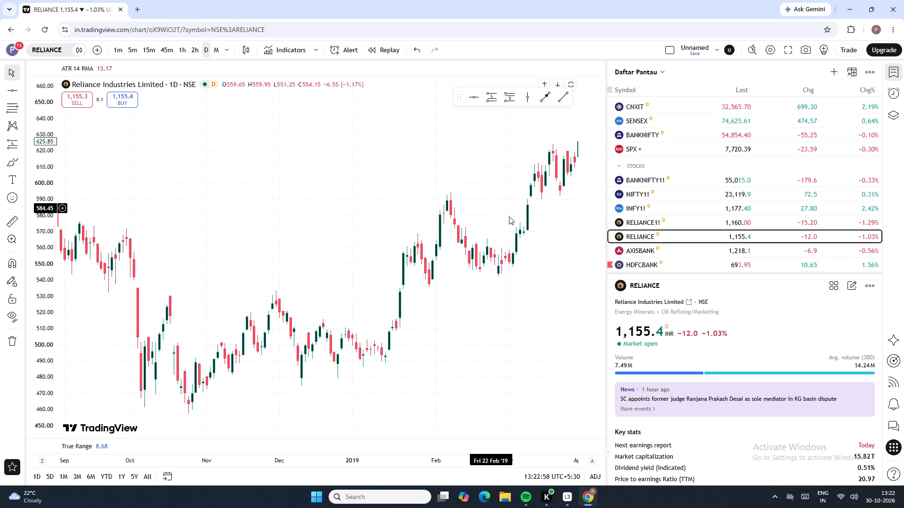
Draw a horizontal line at 536.15, at the low of the 30 January 2019 candle.
left_click_drag(343, 331, 346, 261)
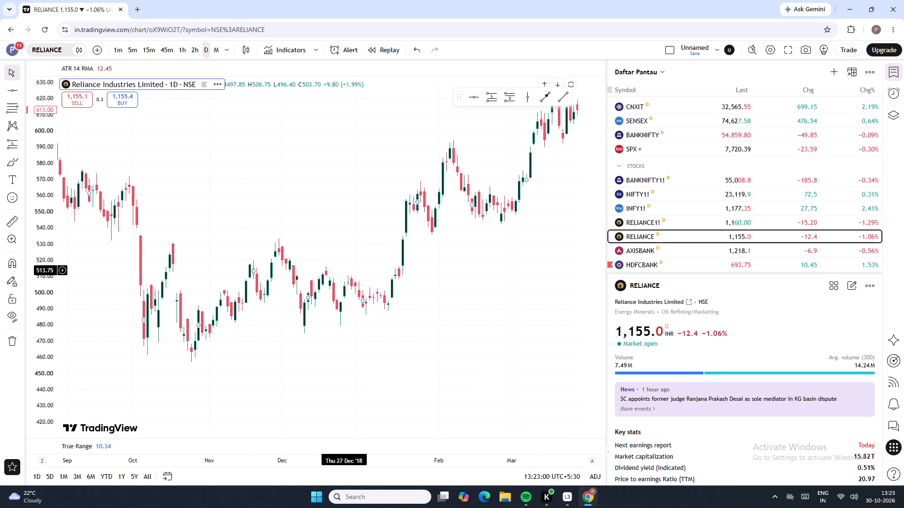
left_click_drag(346, 261, 346, 256)
left_click_drag(343, 226, 348, 173)
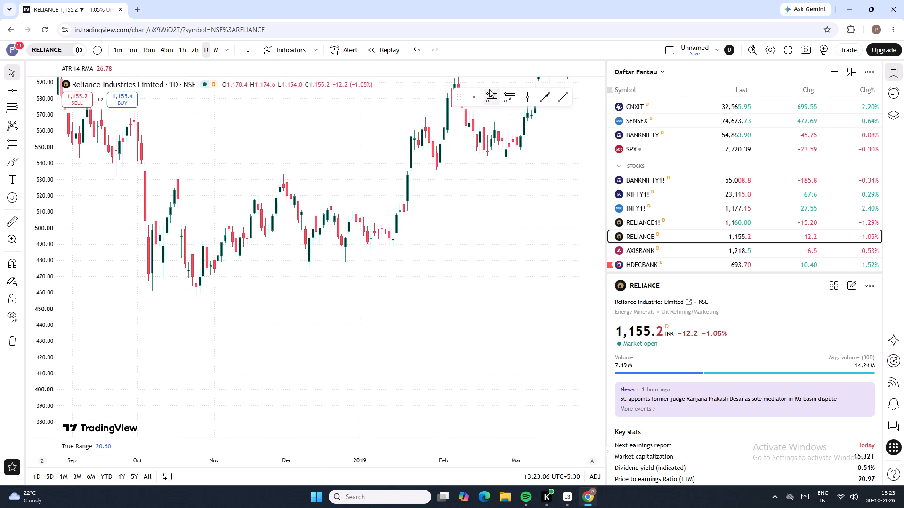
left_click(472, 93)
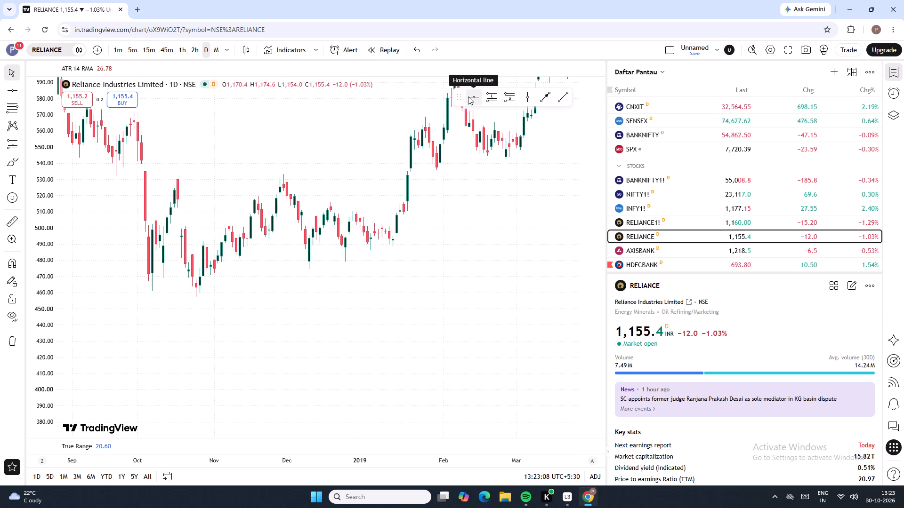
left_click(473, 96)
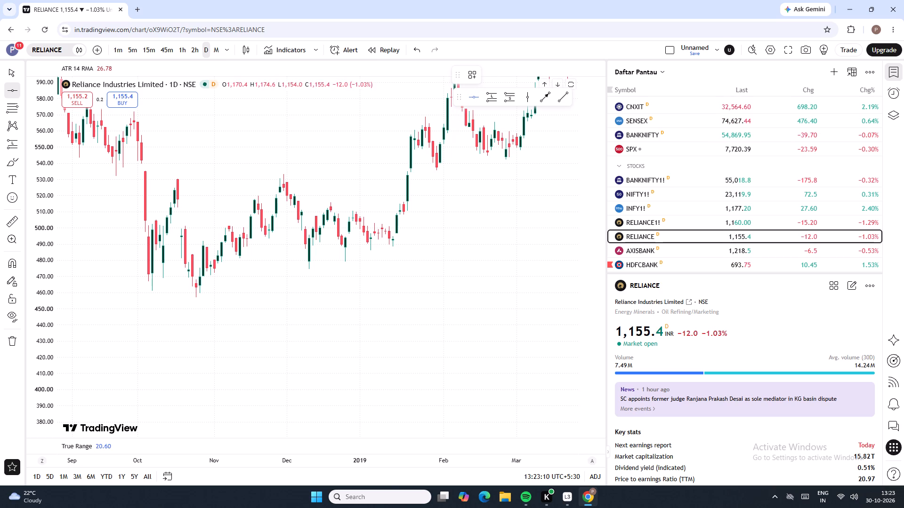
left_click(437, 169)
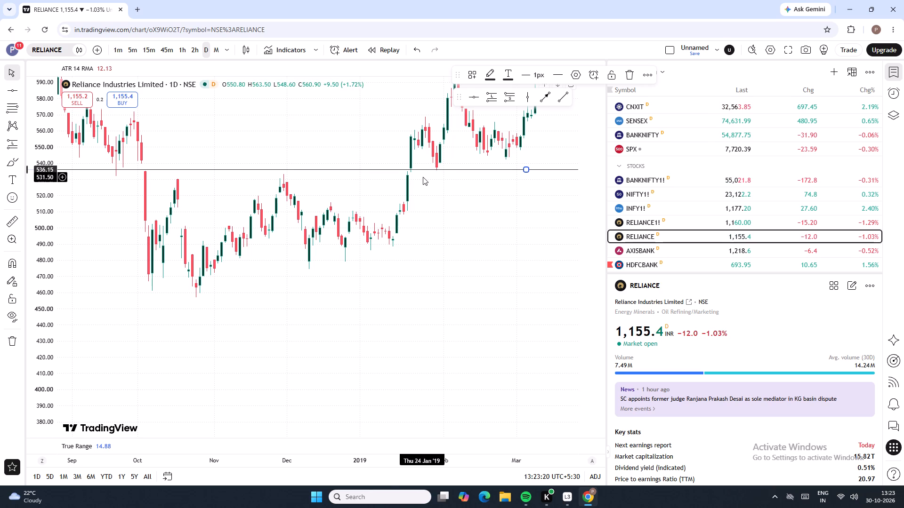
Draw an arrow from about 515.45 near 30 January 2019 up to about 530.60 at 22 January 2019, pointing at the breakout candle.
left_click_drag(423, 177, 411, 230)
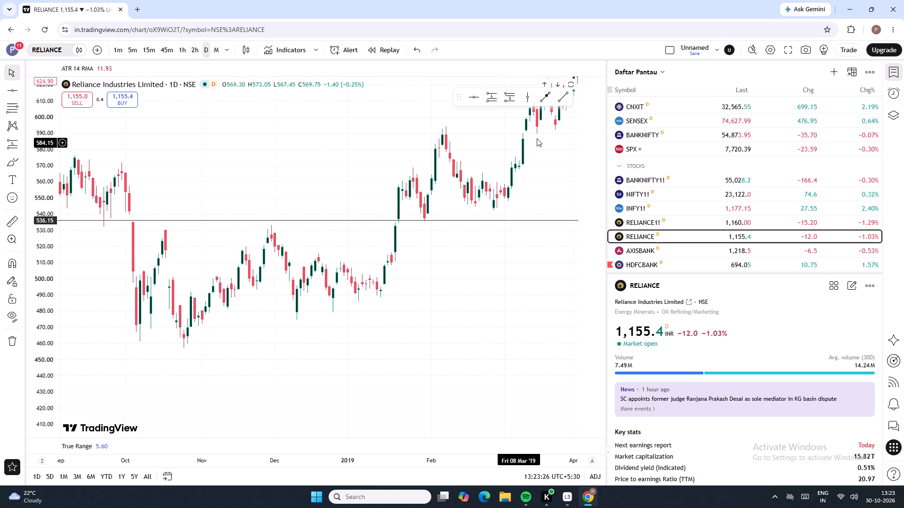
left_click(545, 100)
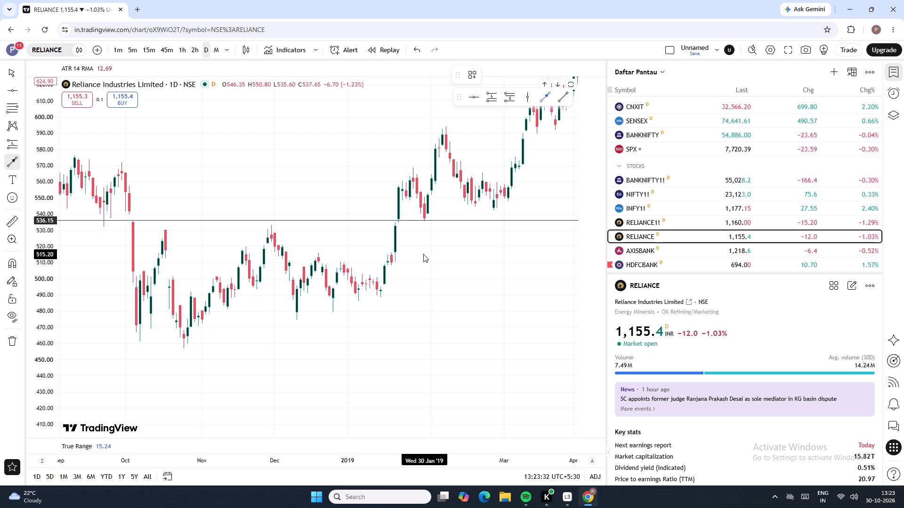
left_click_drag(423, 254, 417, 247)
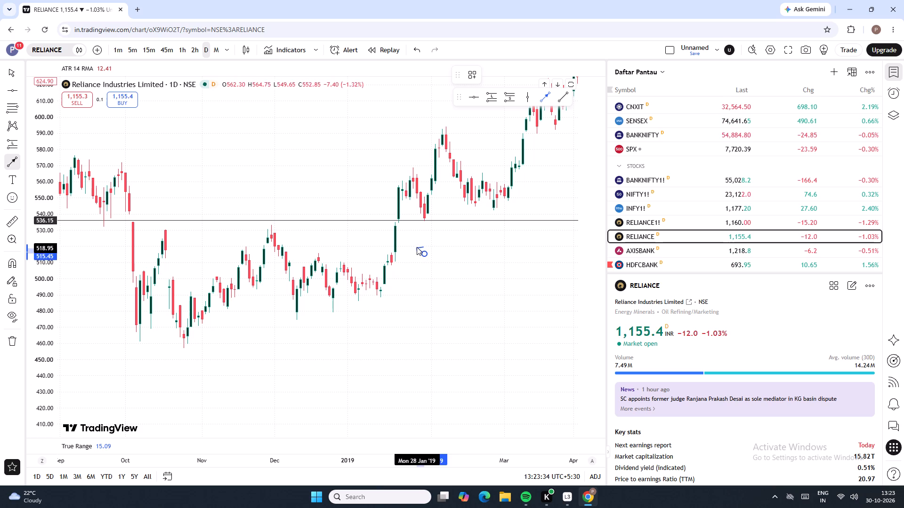
left_click_drag(417, 247, 407, 229)
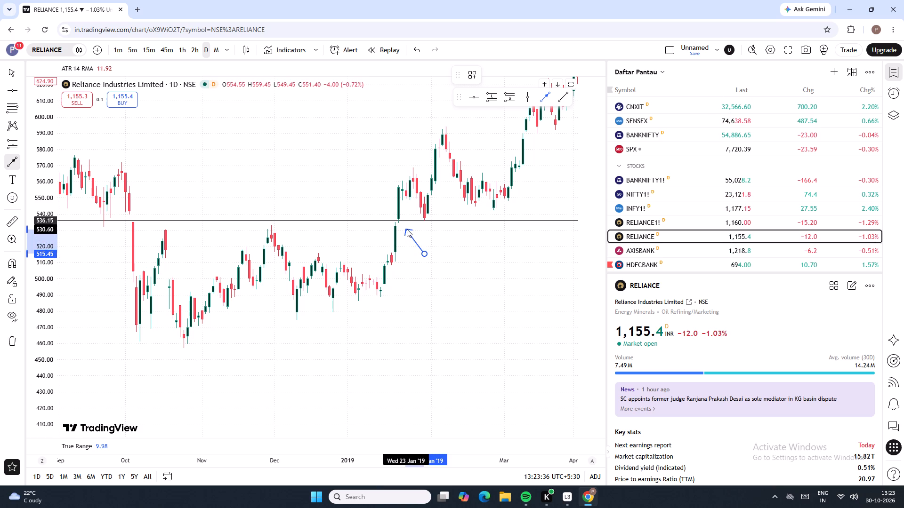
left_click_drag(407, 229, 402, 229)
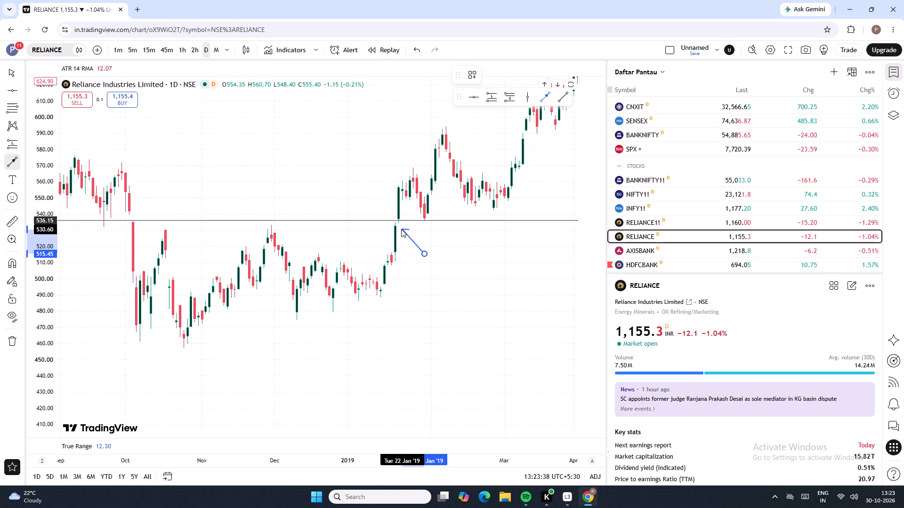
left_click(401, 229)
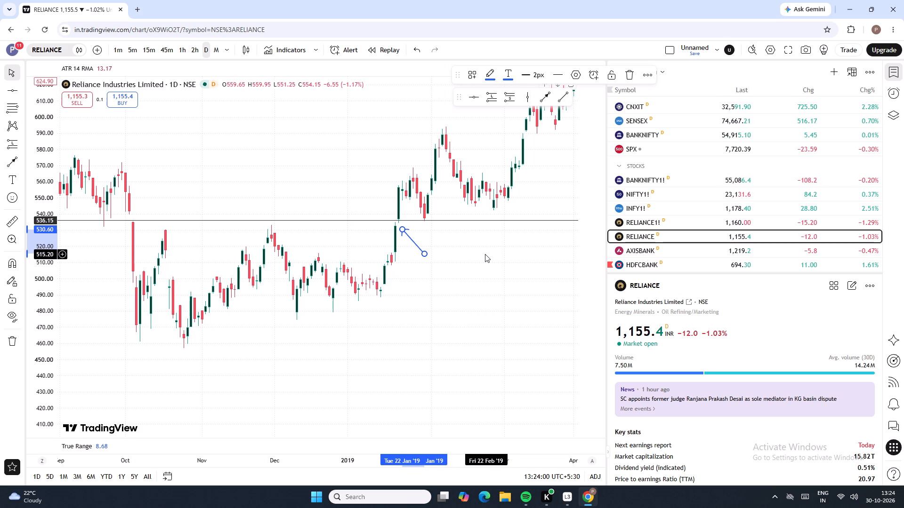
Draw a horizontal line at about 626, at the late May 2019 swing high.
left_click_drag(459, 283, 198, 233)
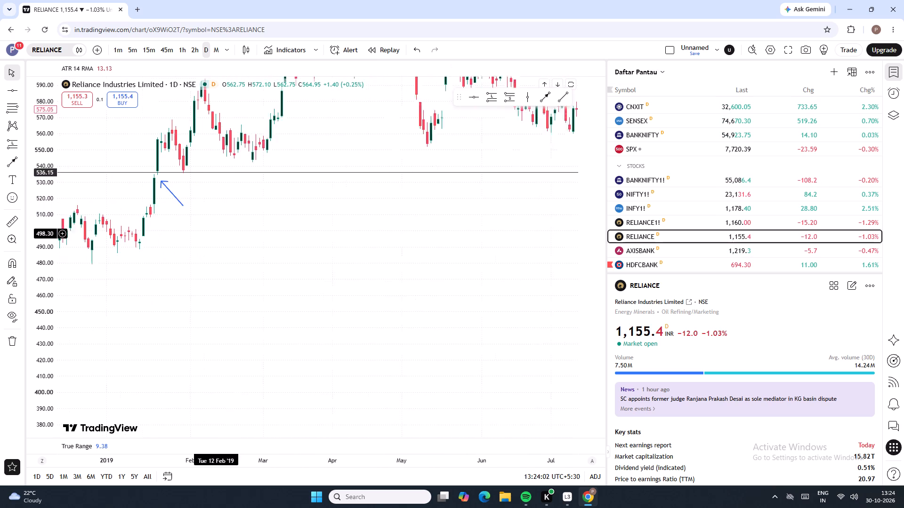
left_click_drag(198, 233, 184, 236)
left_click_drag(320, 218, 251, 316)
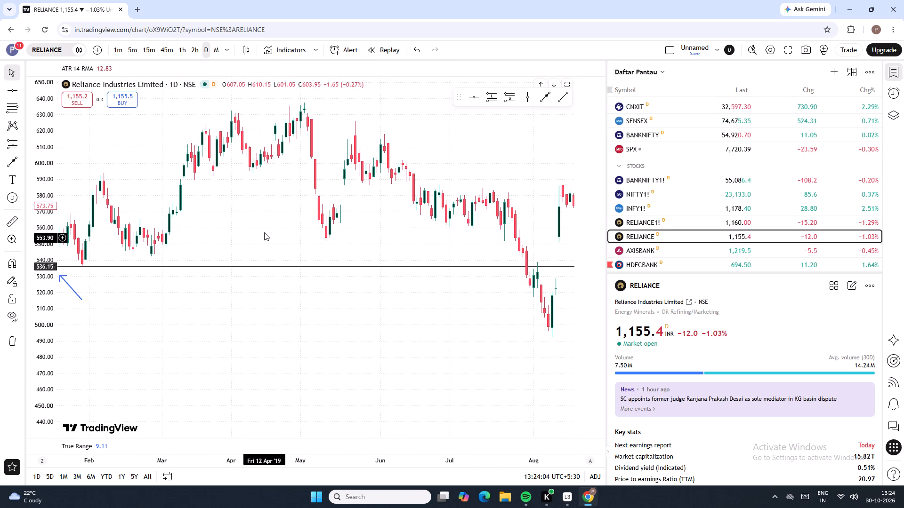
left_click_drag(265, 228, 259, 271)
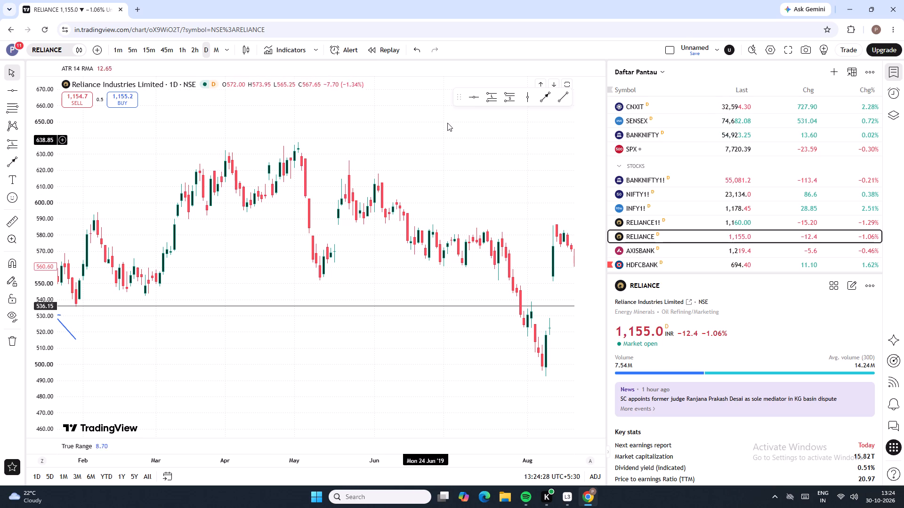
left_click(471, 96)
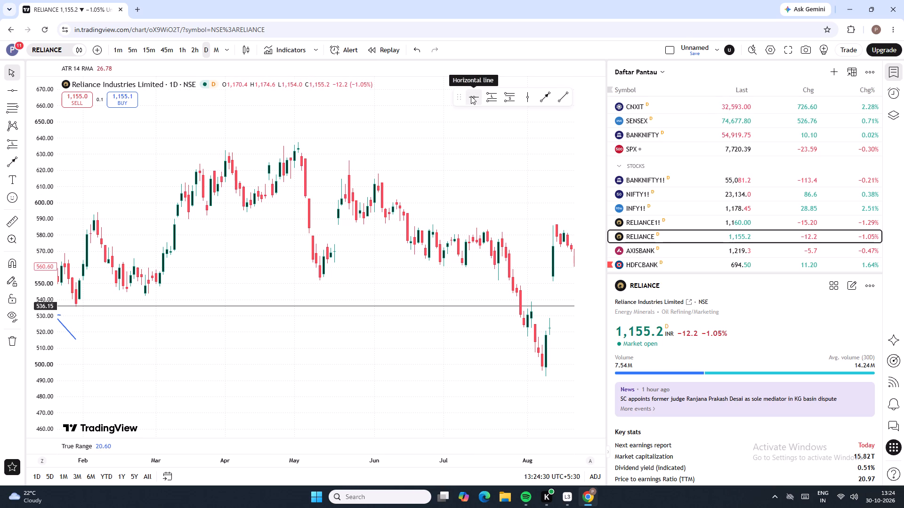
left_click(349, 160)
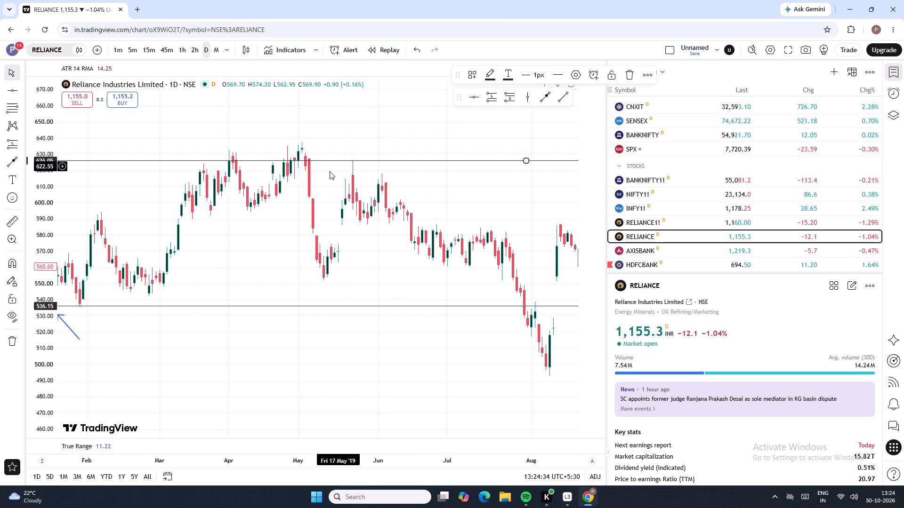
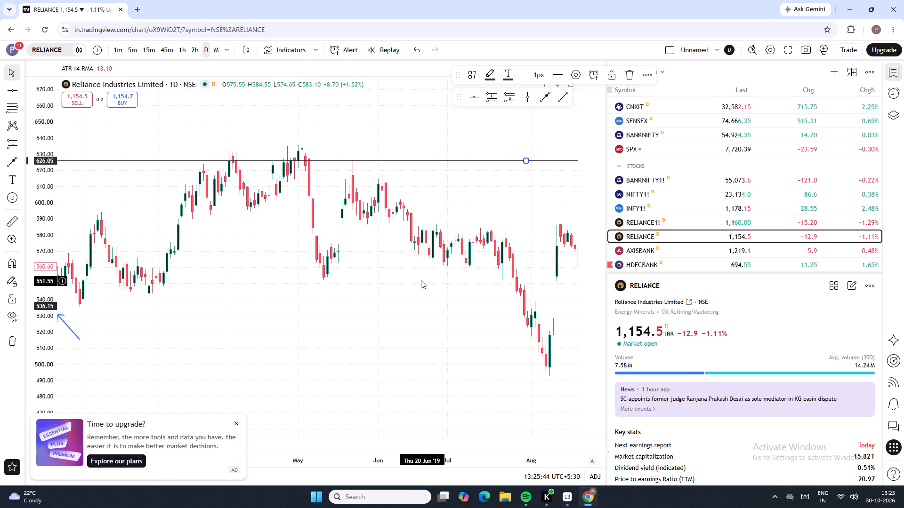
Draw a horizontal line at 558.25, at the base of the late September 2019 breakout candles.
left_click_drag(421, 280, 208, 245)
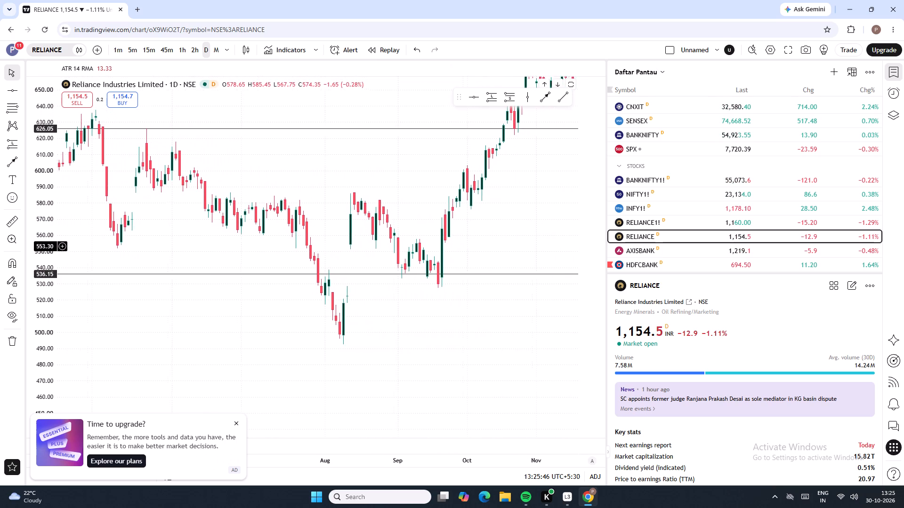
left_click_drag(208, 245, 195, 242)
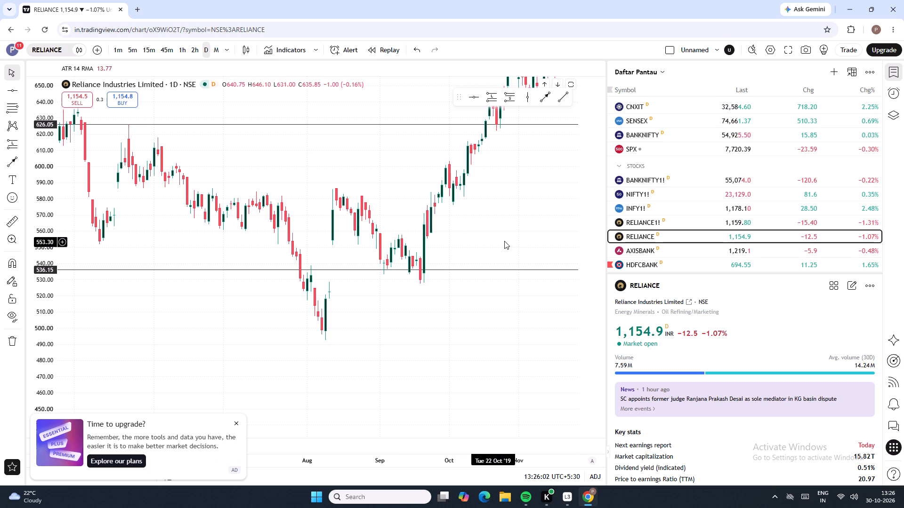
left_click_drag(507, 240, 317, 232)
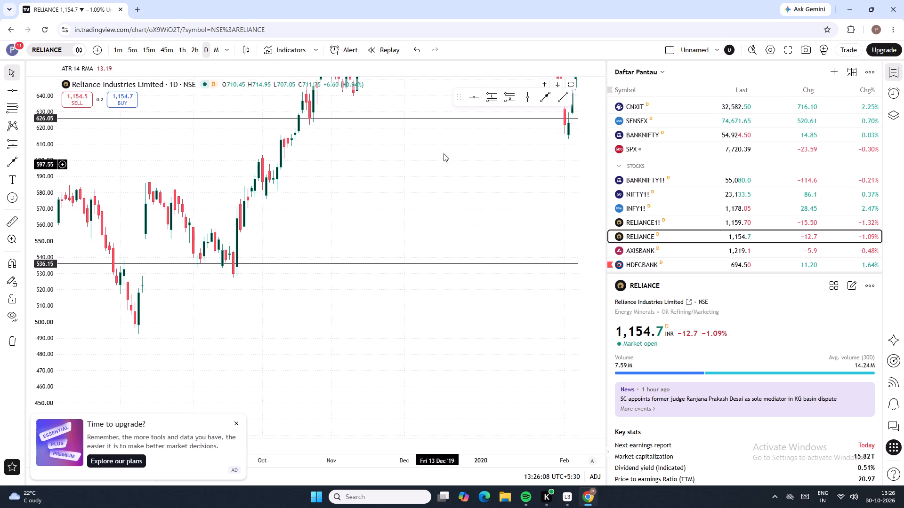
left_click(470, 99)
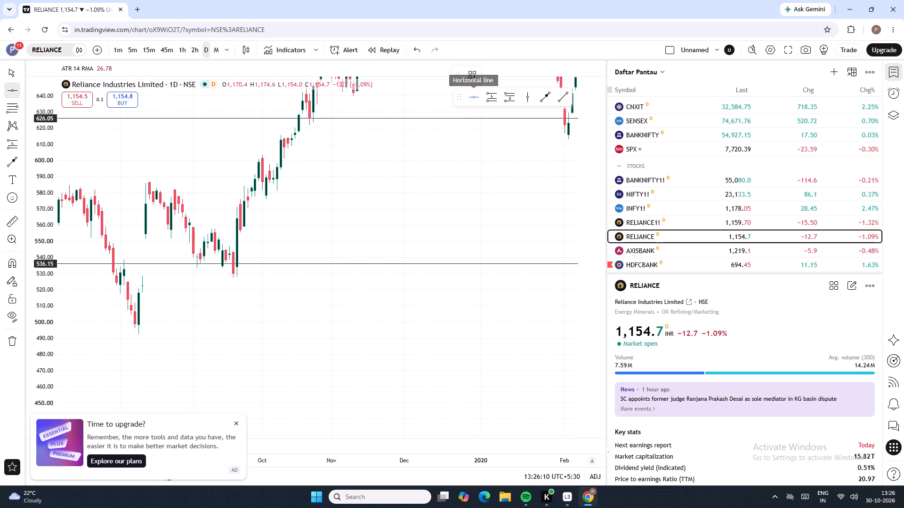
left_click(244, 228)
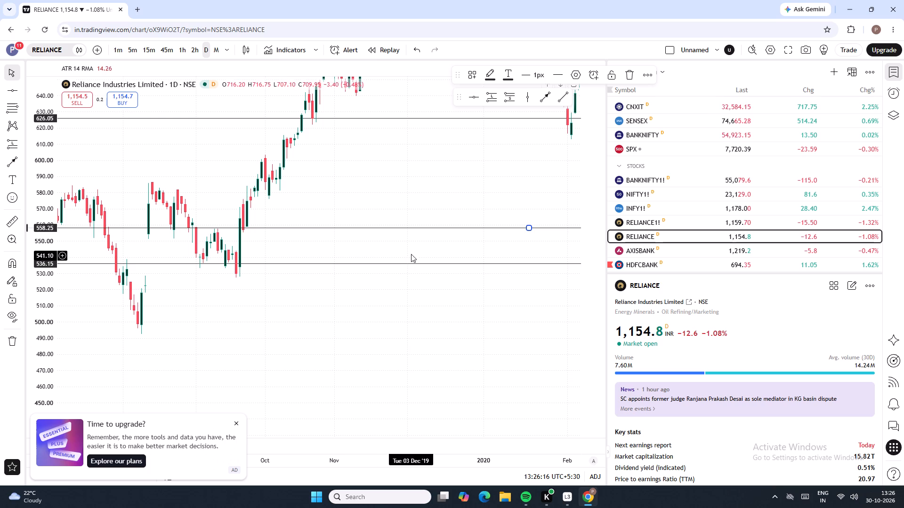
Examine the Reliance daily candles from September 2019 to April 2020 against the 536.15 and 558.25 lines.
left_click_drag(412, 251, 186, 238)
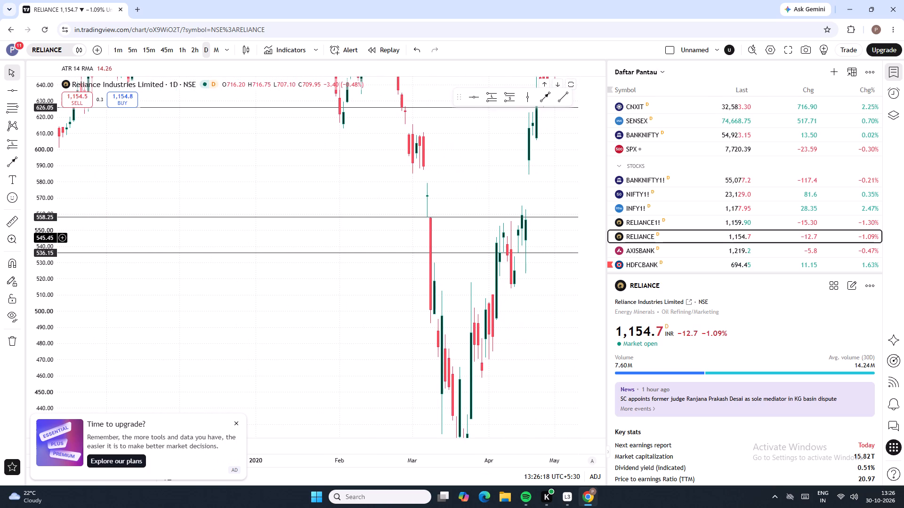
left_click_drag(186, 238, 263, 252)
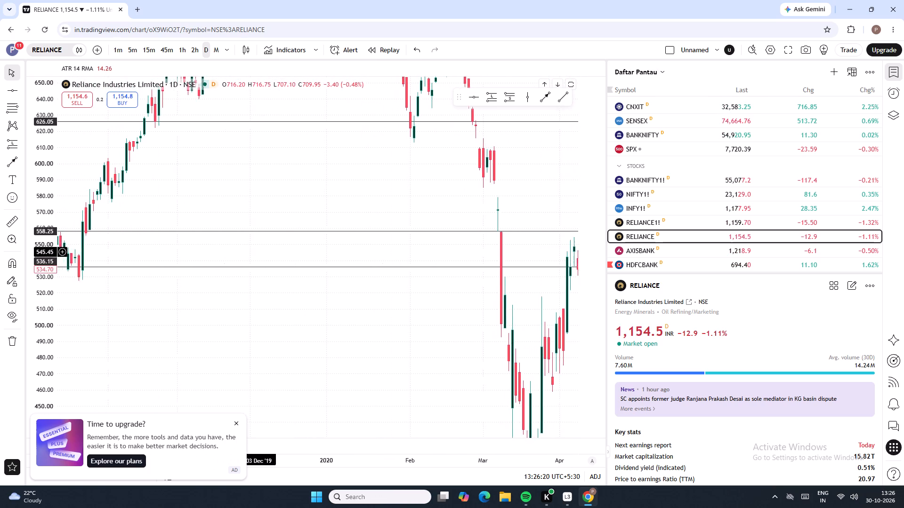
left_click_drag(263, 252, 224, 245)
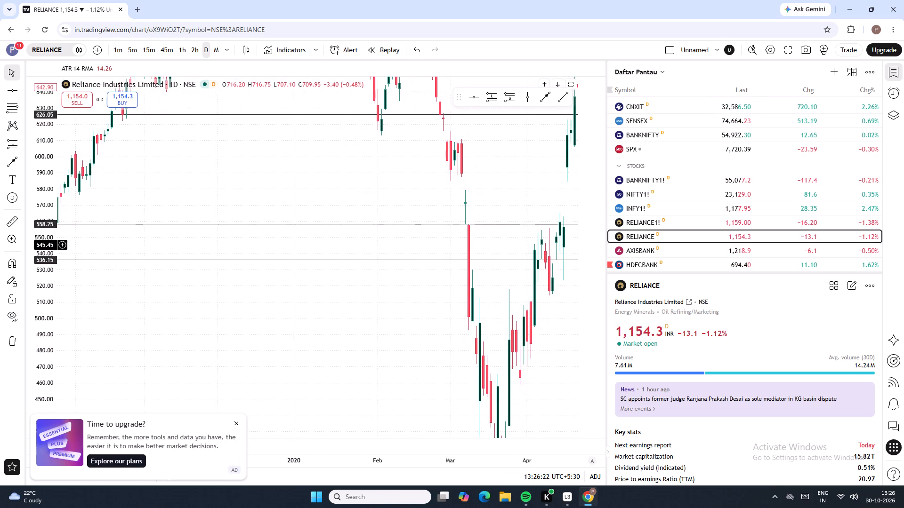
left_click_drag(224, 245, 187, 242)
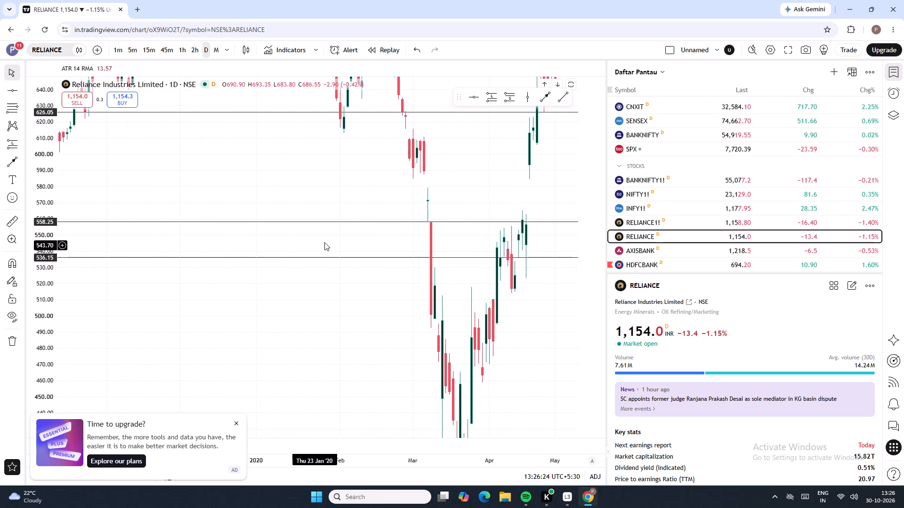
left_click_drag(333, 237, 296, 327)
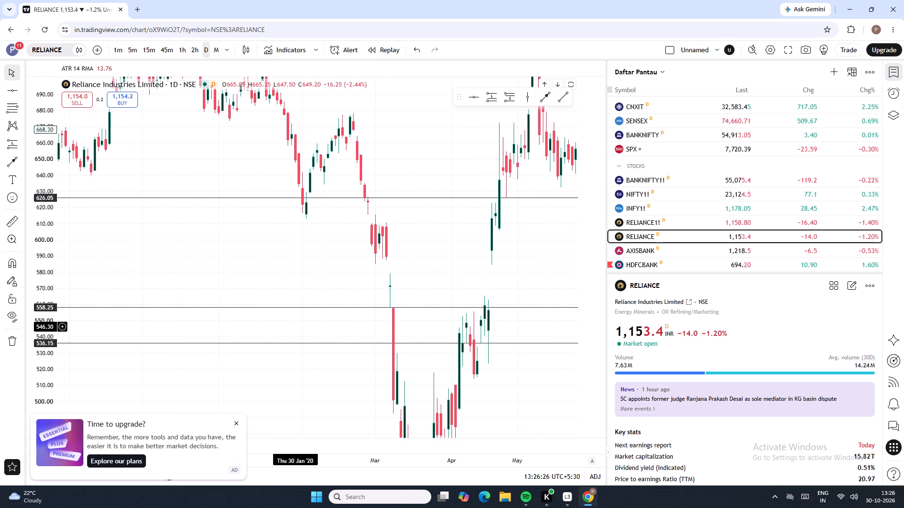
left_click_drag(296, 327, 478, 234)
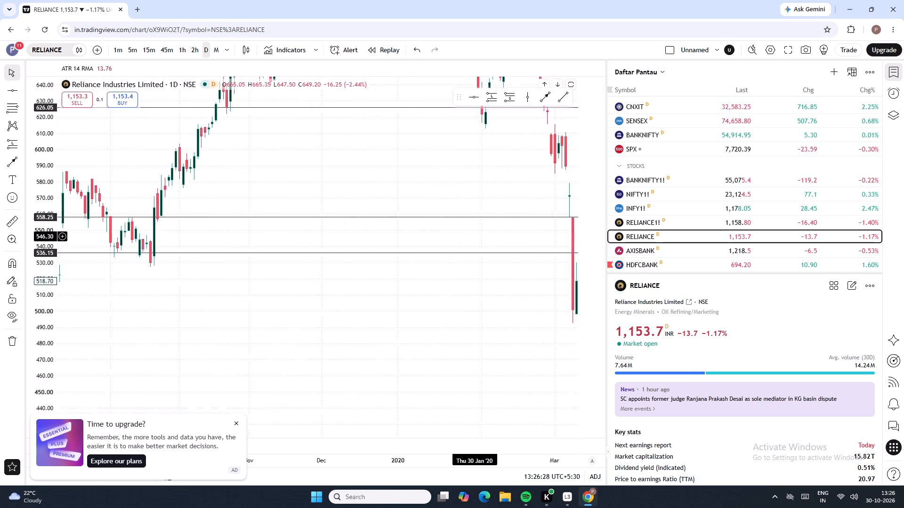
left_click_drag(478, 234, 511, 228)
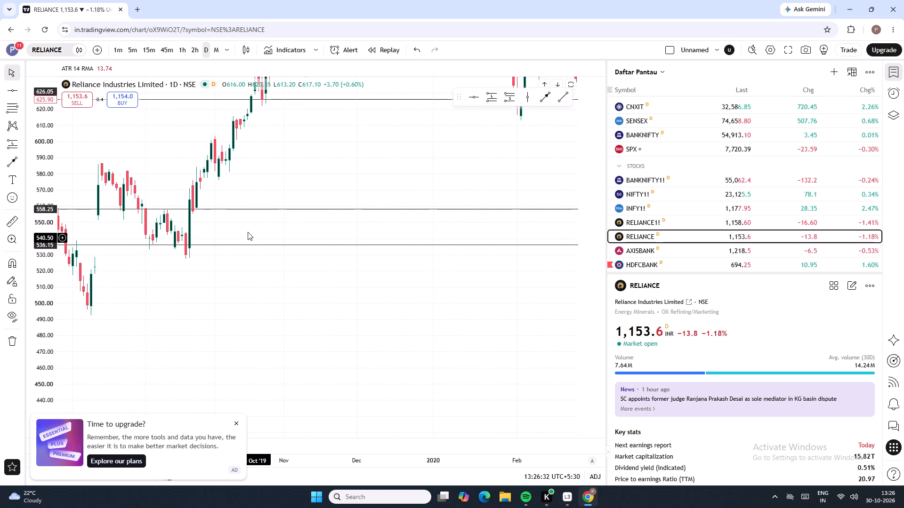
left_click_drag(249, 226, 235, 193)
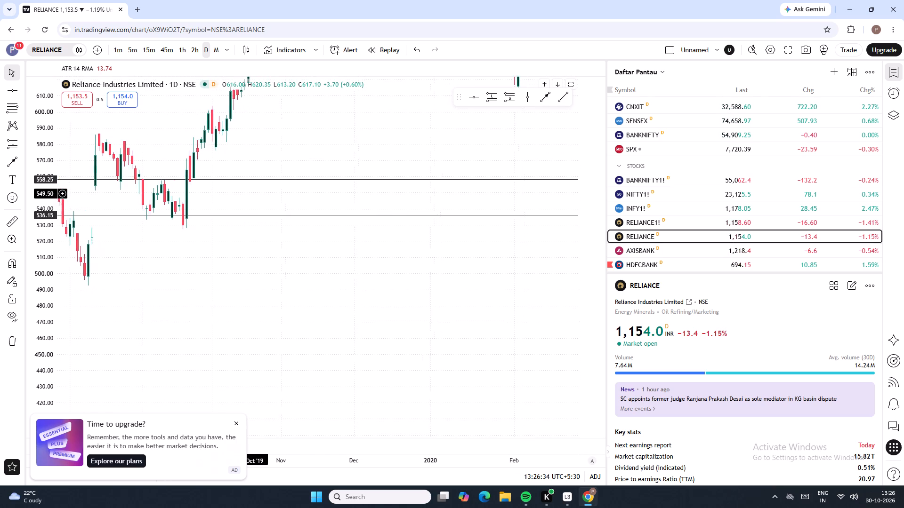
left_click_drag(235, 193, 110, 254)
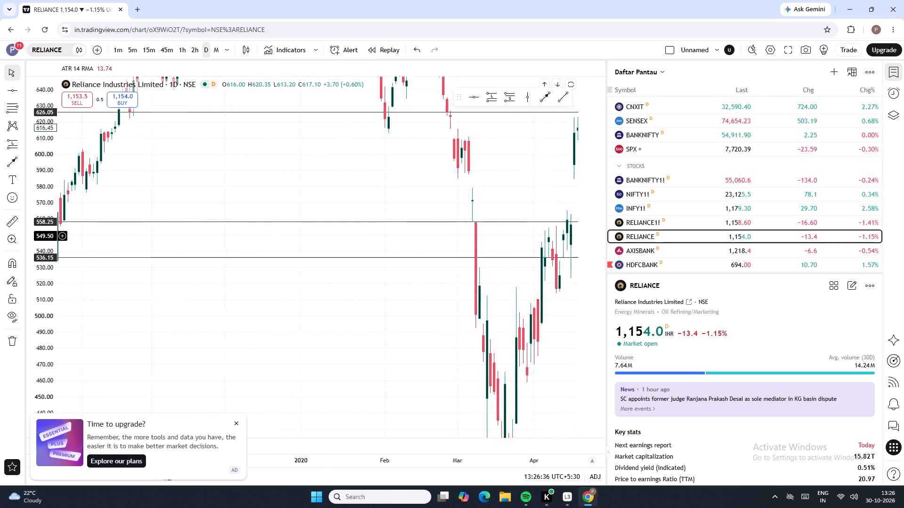
left_click_drag(110, 254, 102, 278)
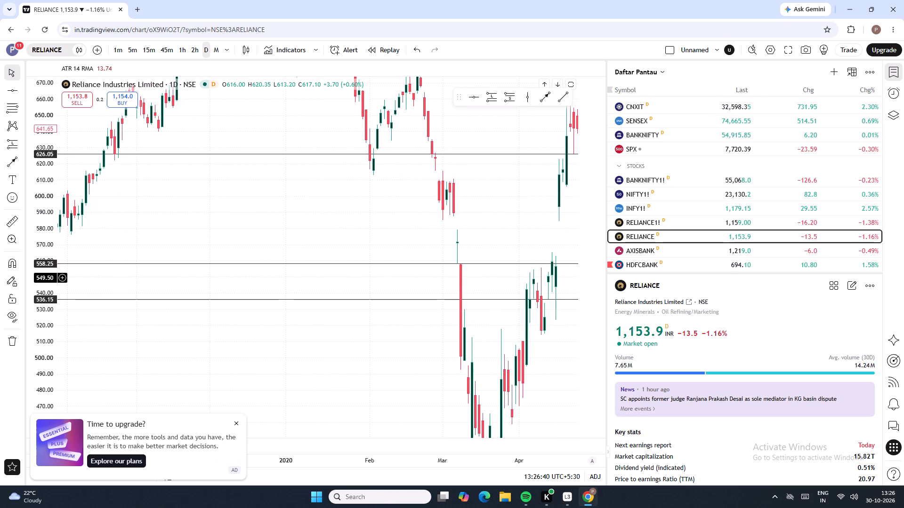
left_click_drag(102, 278, 321, 280)
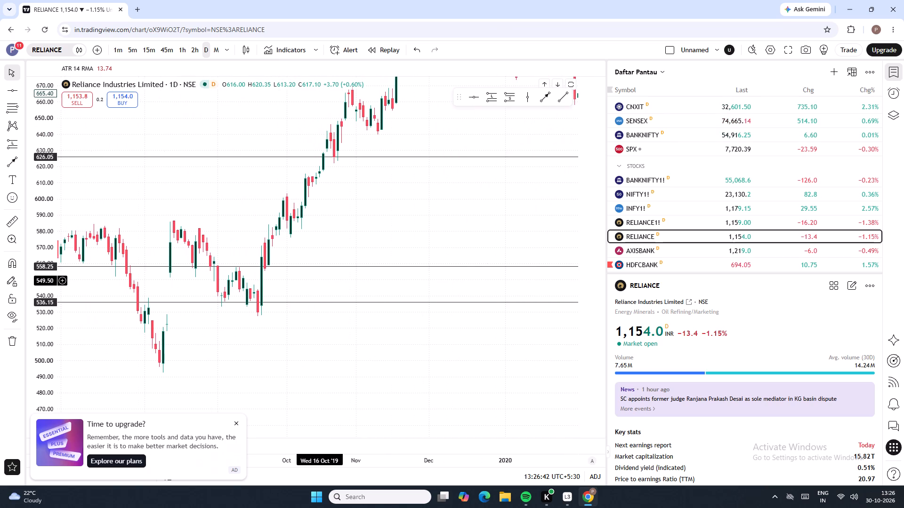
left_click_drag(321, 280, 321, 281)
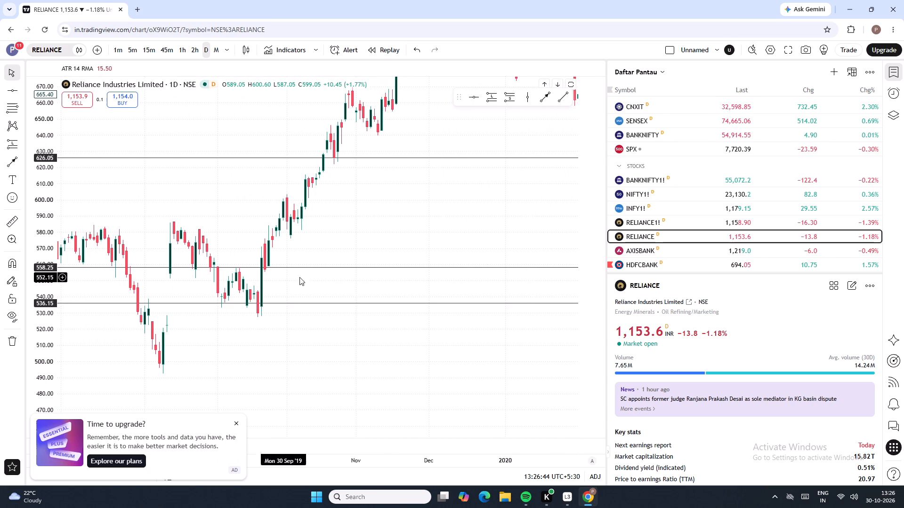
left_click_drag(312, 284, 121, 240)
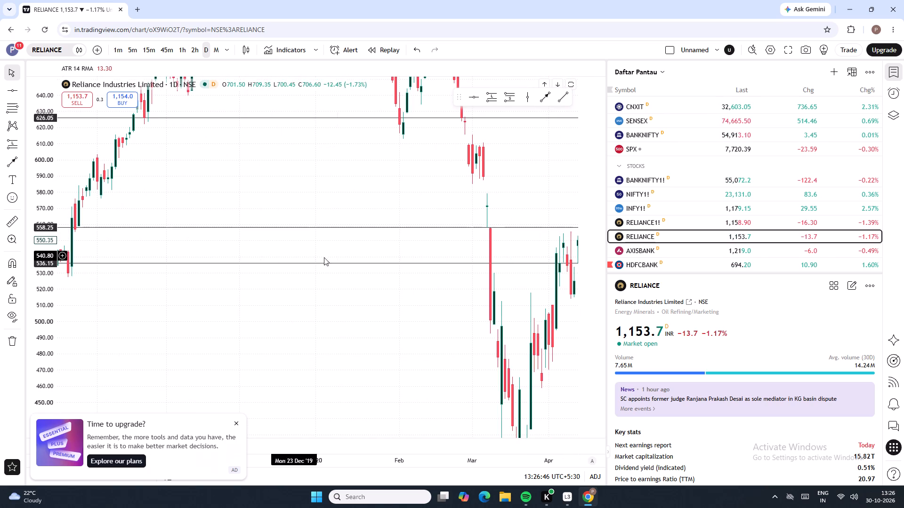
left_click_drag(401, 254, 203, 341)
left_click_drag(194, 182, 193, 182)
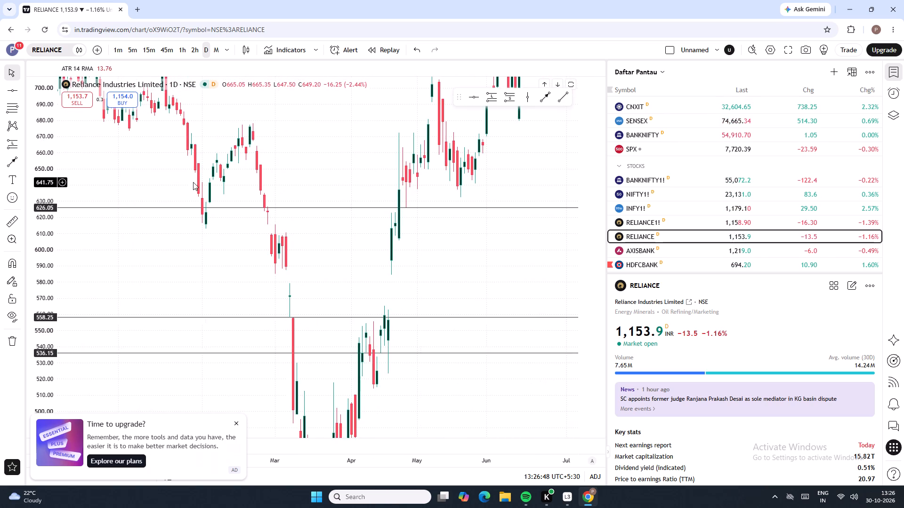
Examine the November 2019 to February 2020 price peaks and the decline and rebound through the 626.05 line.
left_click_drag(193, 182, 348, 331)
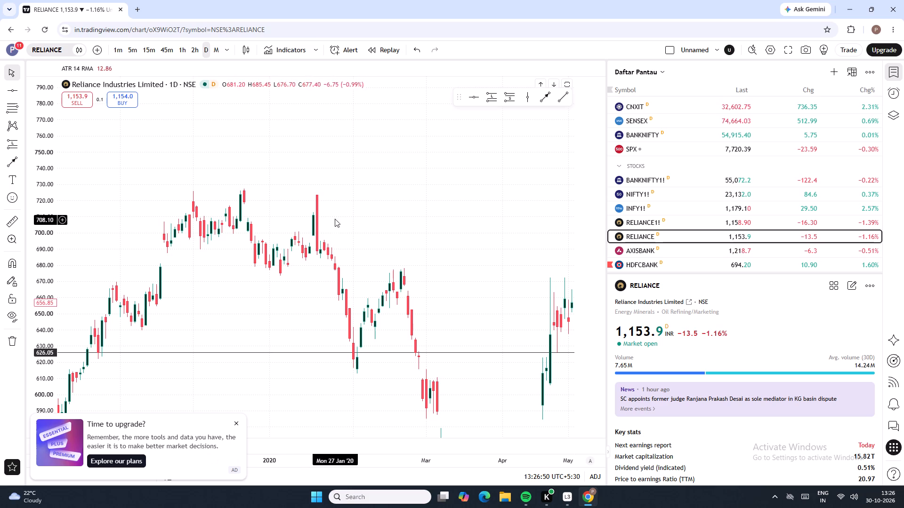
left_click_drag(194, 267, 297, 274)
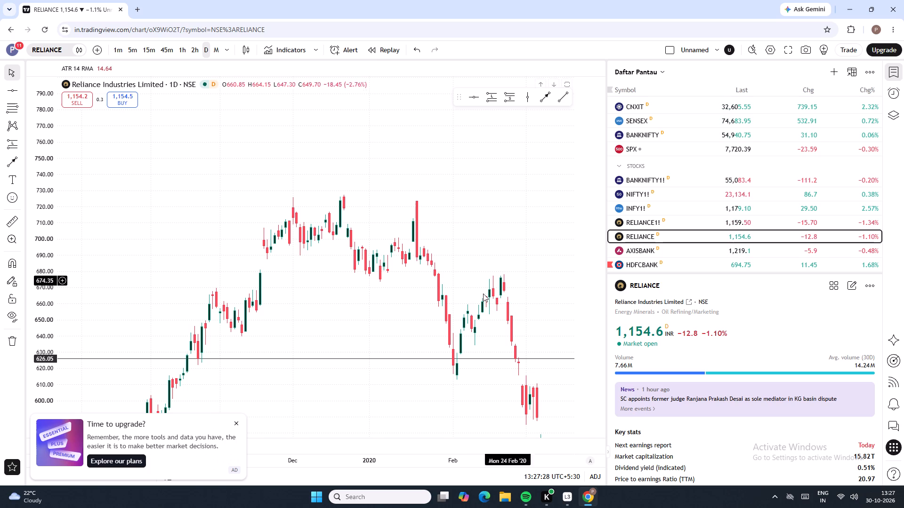
left_click_drag(386, 399, 379, 285)
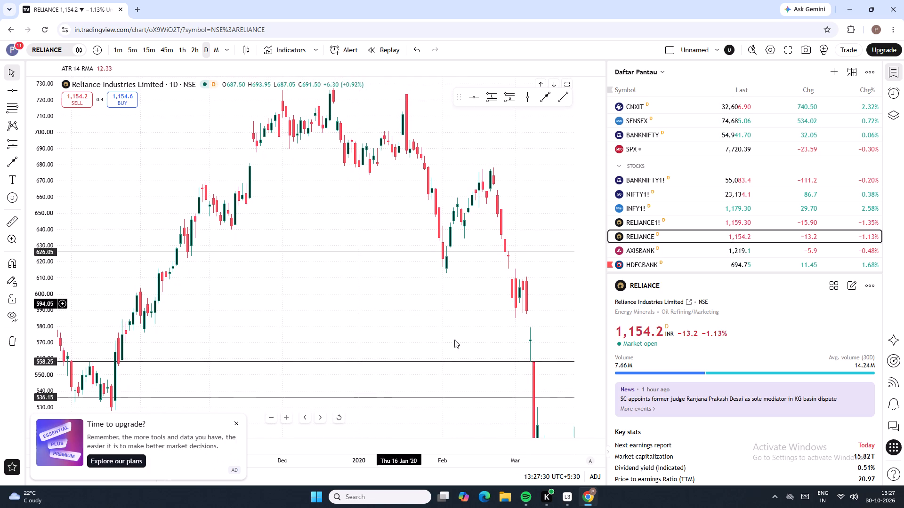
left_click_drag(489, 338, 293, 449)
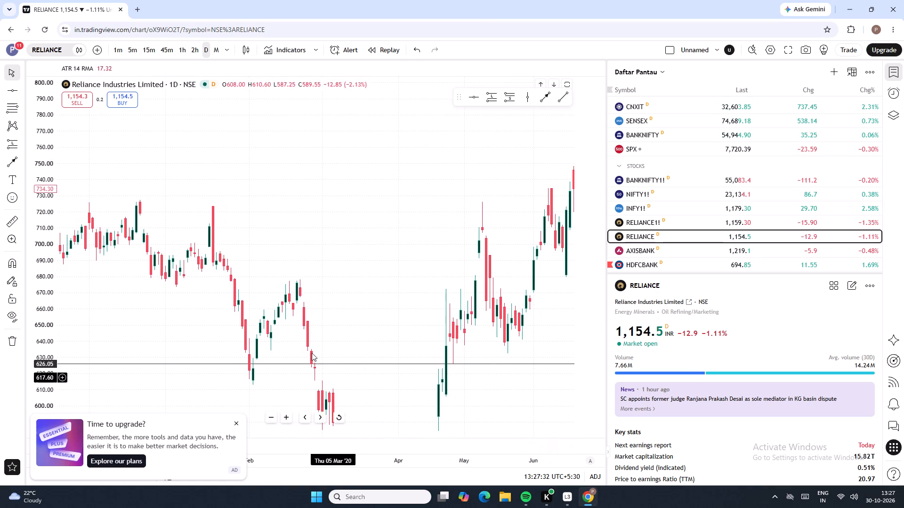
left_click_drag(177, 290, 503, 255)
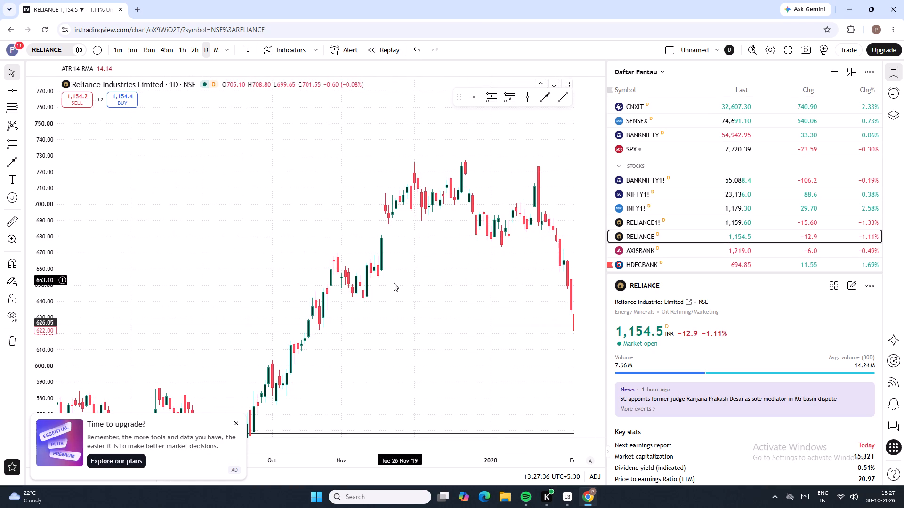
left_click_drag(420, 299, 177, 325)
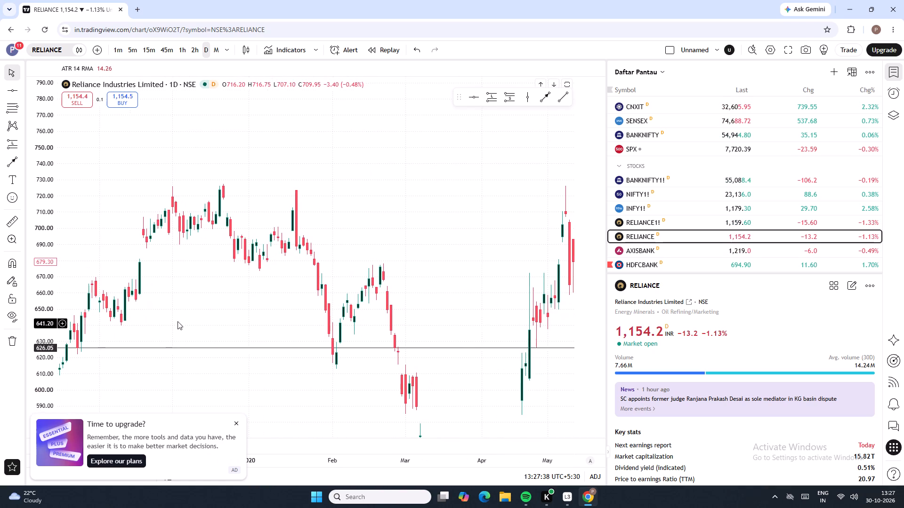
left_click_drag(384, 391, 108, 223)
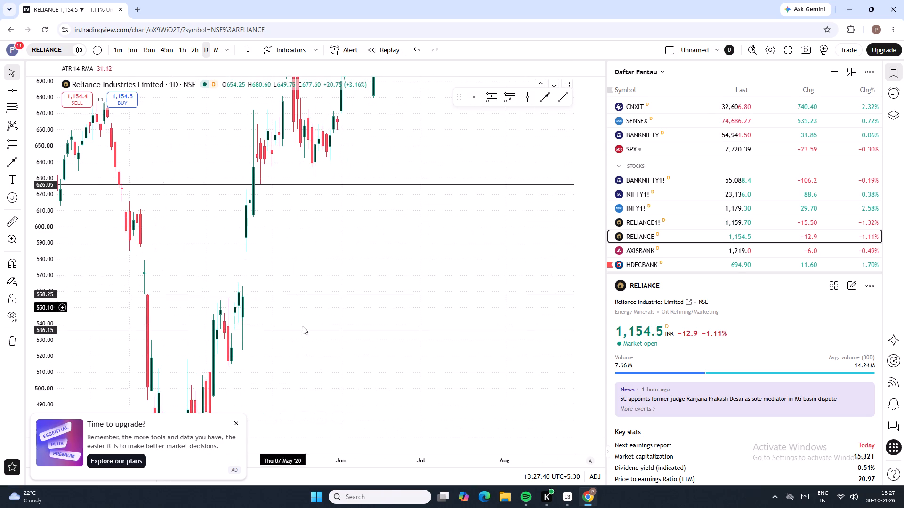
Close the upgrade advertisement covering the lower part of the chart.
left_click_drag(235, 421, 266, 420)
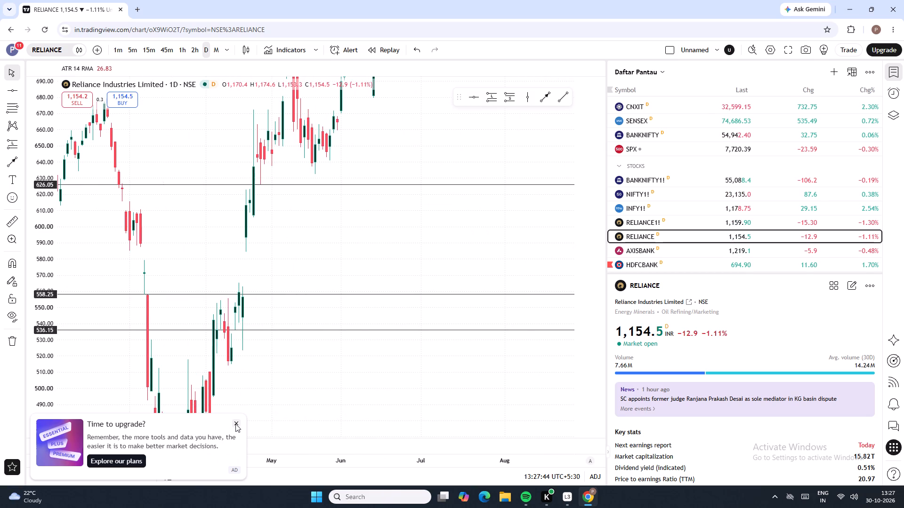
left_click(235, 424)
left_click(235, 424)
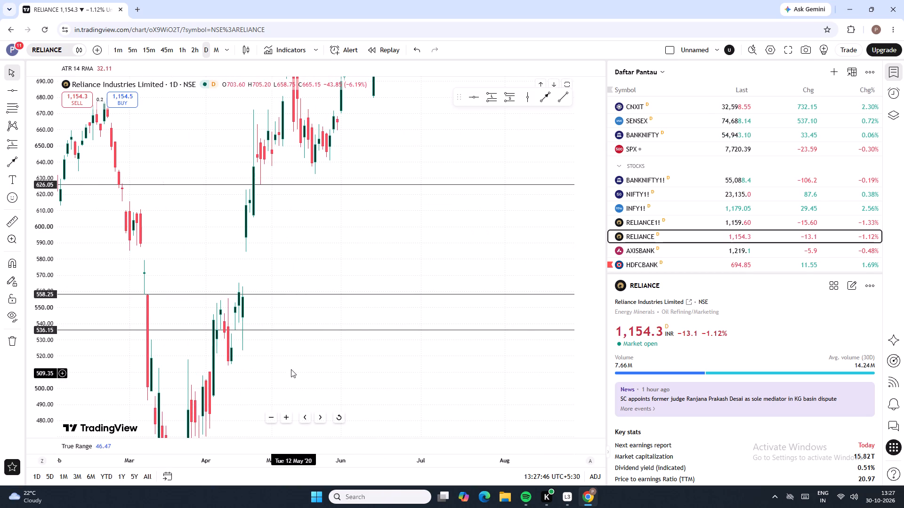
Examine the Reliance daily candles from the March 2020 low through the rally to October 2020.
left_click_drag(290, 368, 376, 256)
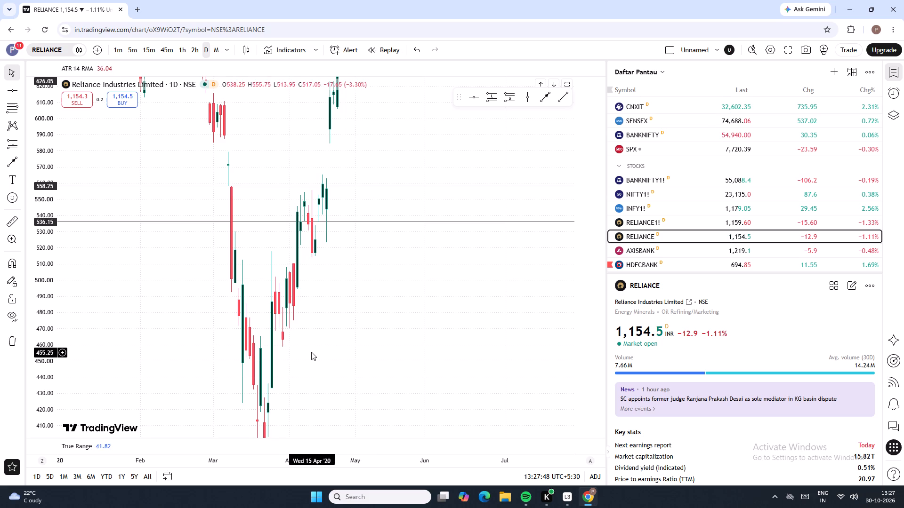
left_click_drag(360, 292, 291, 408)
left_click_drag(358, 287, 362, 328)
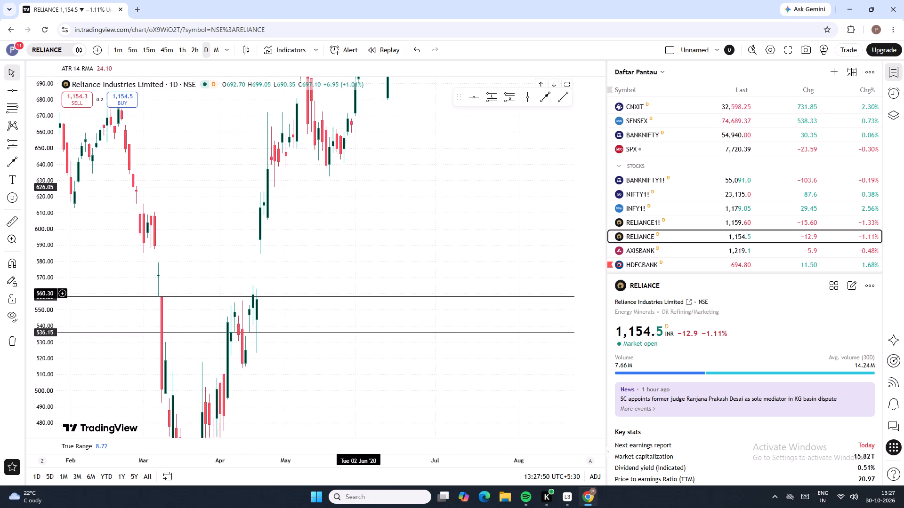
left_click_drag(362, 328, 360, 394)
left_click_drag(370, 319, 354, 441)
left_click_drag(371, 332, 366, 401)
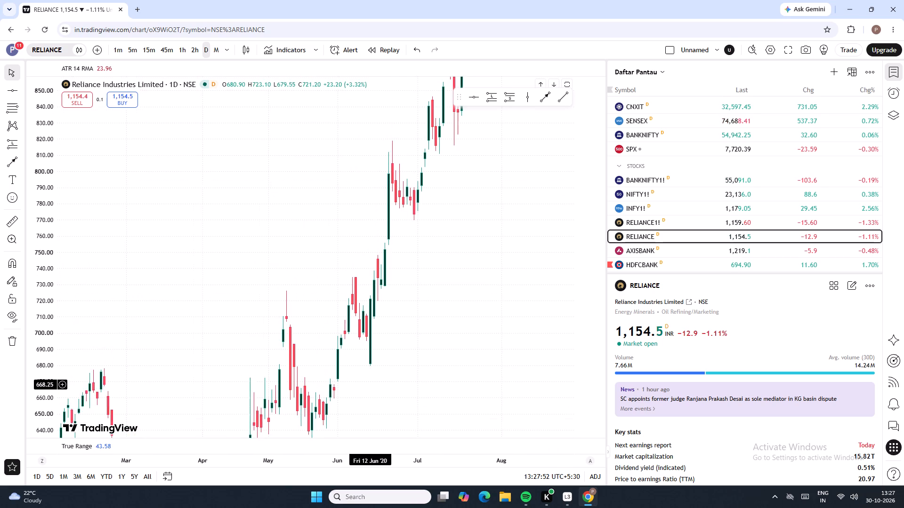
left_click_drag(366, 401, 364, 405)
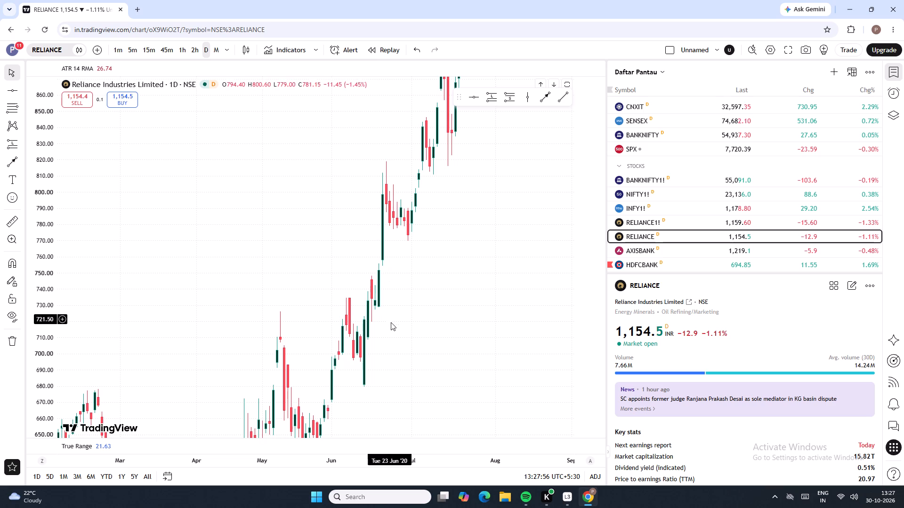
left_click_drag(425, 314, 335, 413)
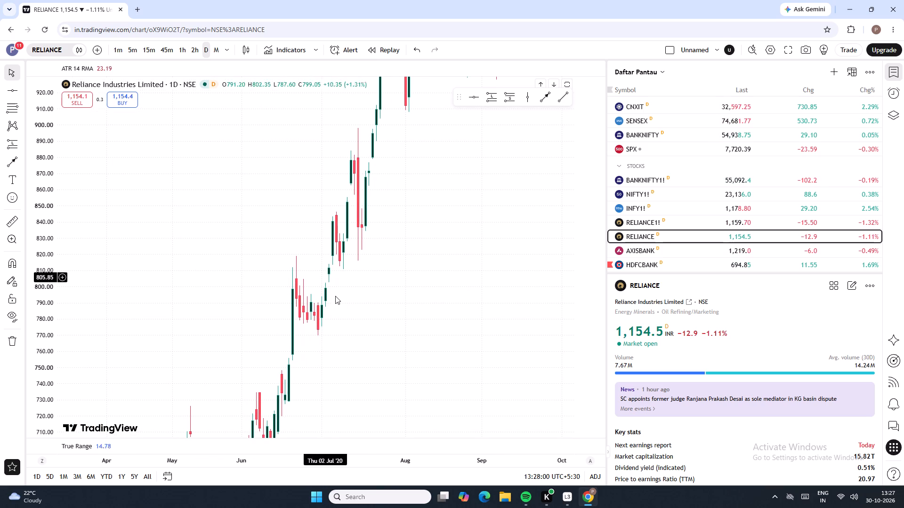
left_click_drag(428, 343, 419, 426)
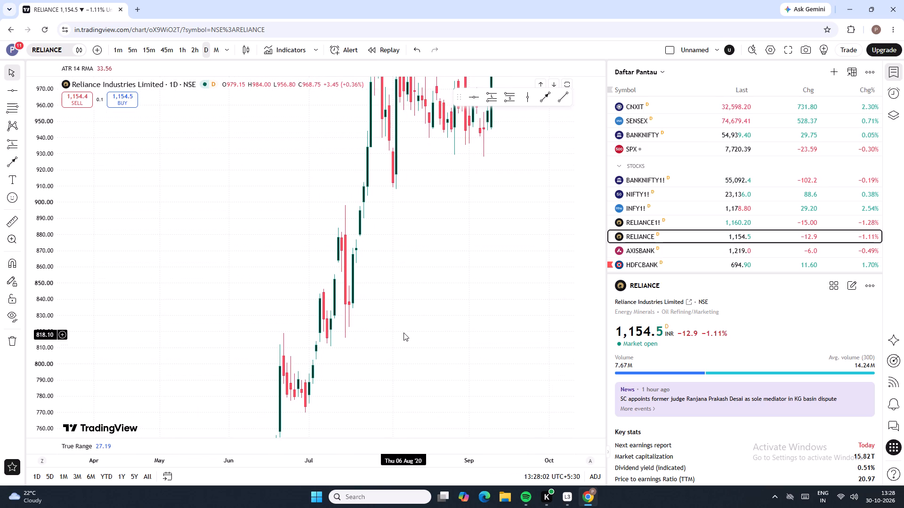
left_click_drag(404, 332, 391, 461)
left_click_drag(380, 344, 388, 430)
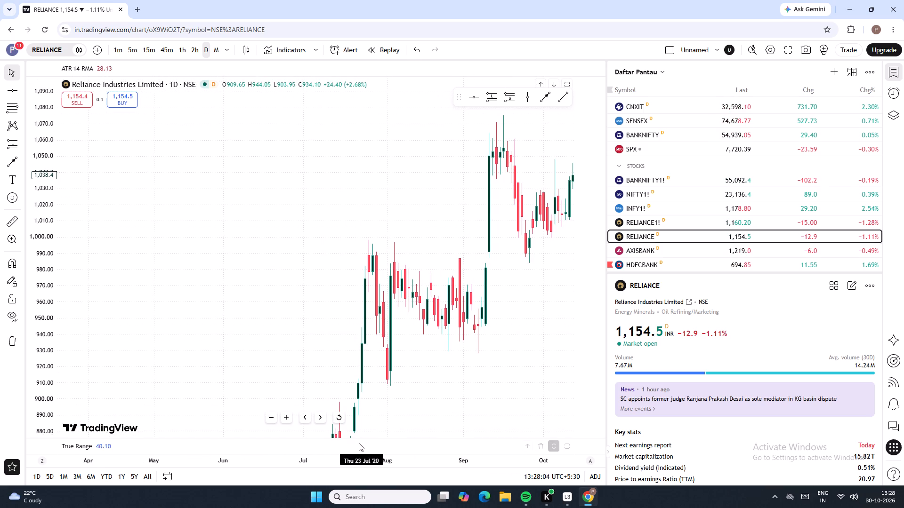
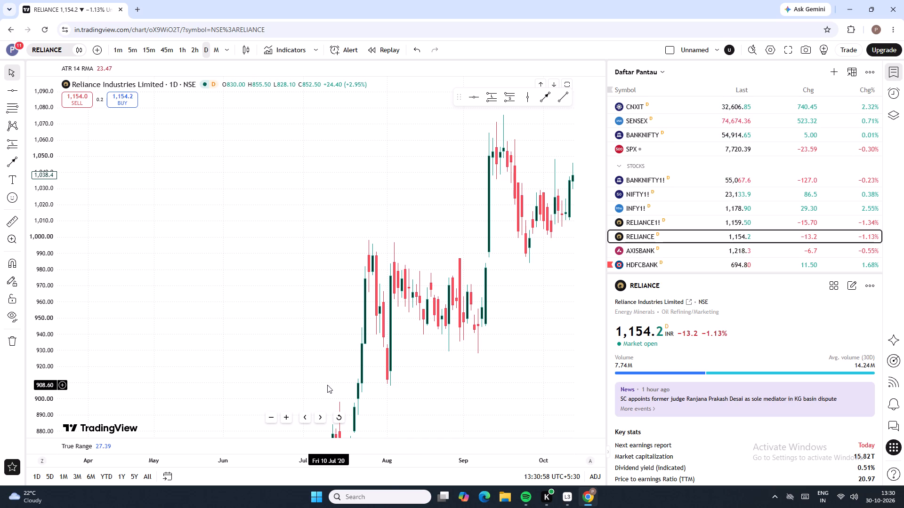
Examine the Reliance daily candles from the June 2020 rally through the pullbacks of November 2020 to February 2021.
left_click_drag(412, 405, 417, 351)
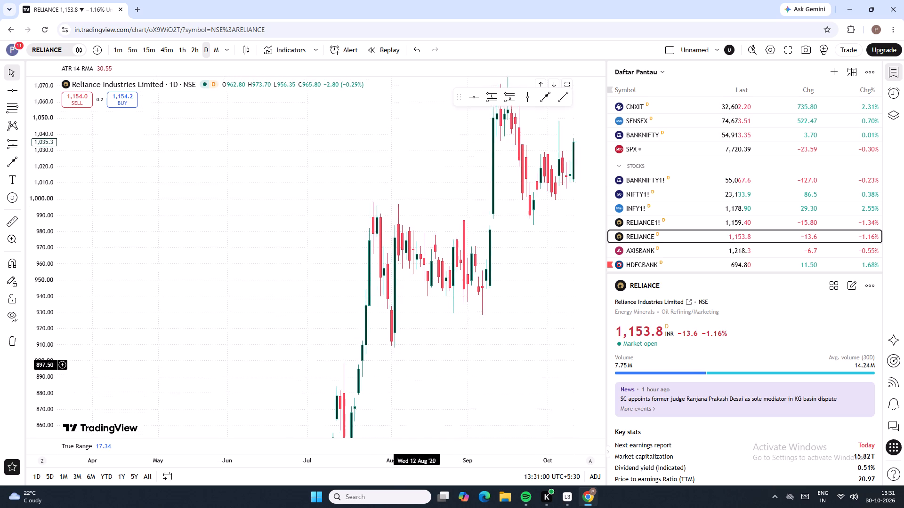
left_click_drag(417, 351, 417, 333)
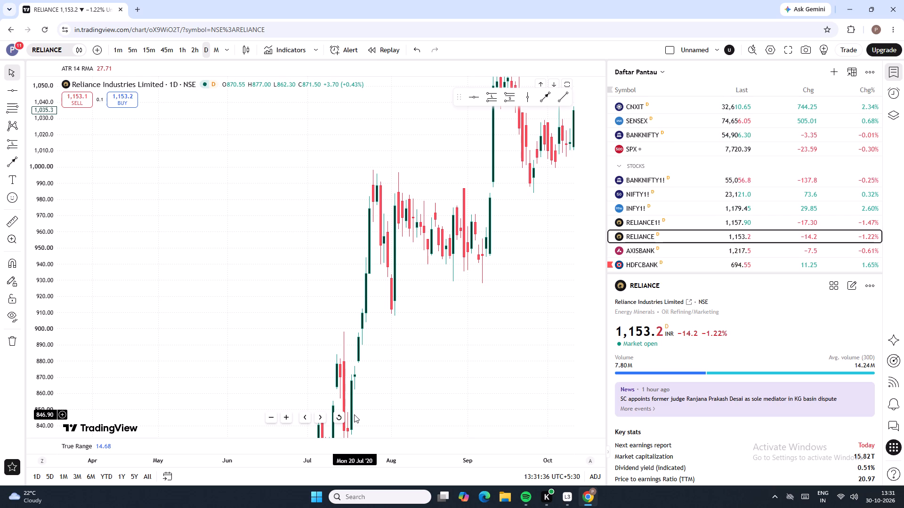
left_click_drag(377, 409, 396, 321)
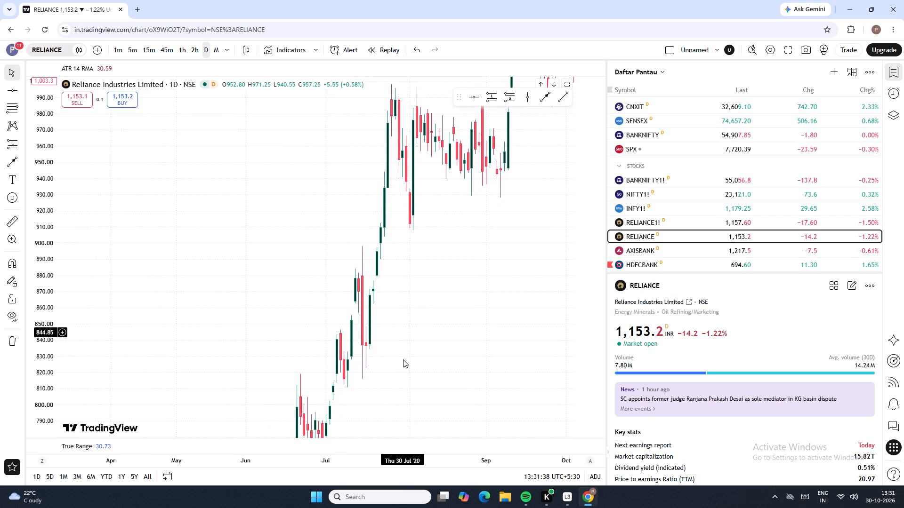
left_click_drag(399, 373, 409, 287)
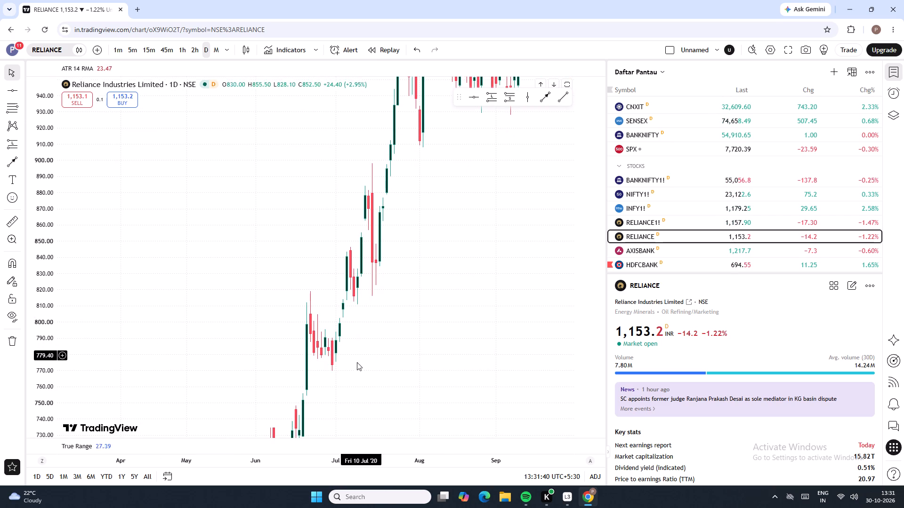
left_click_drag(372, 379, 417, 246)
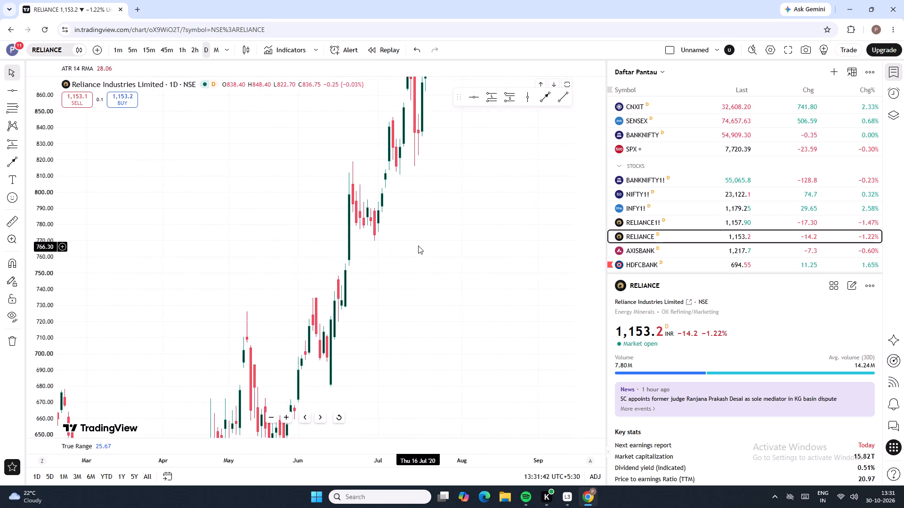
left_click_drag(462, 286, 369, 458)
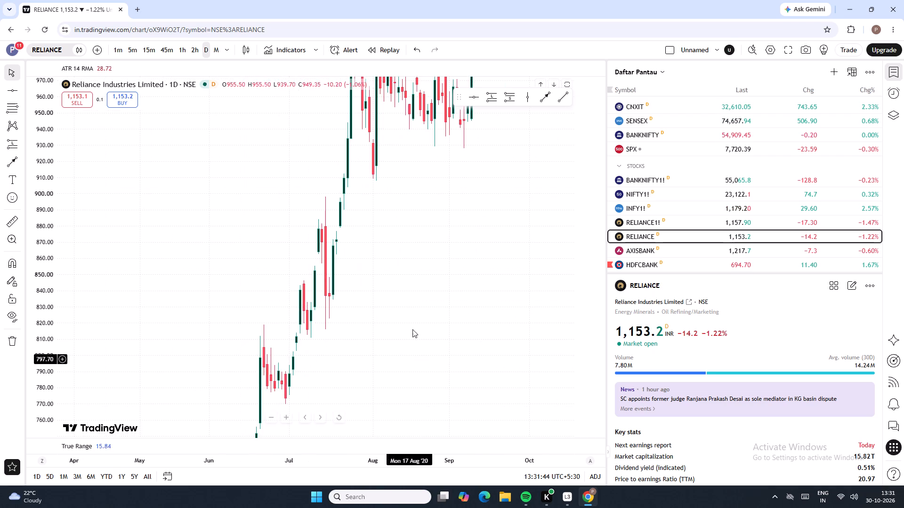
left_click_drag(411, 324, 380, 458)
left_click_drag(407, 382, 221, 333)
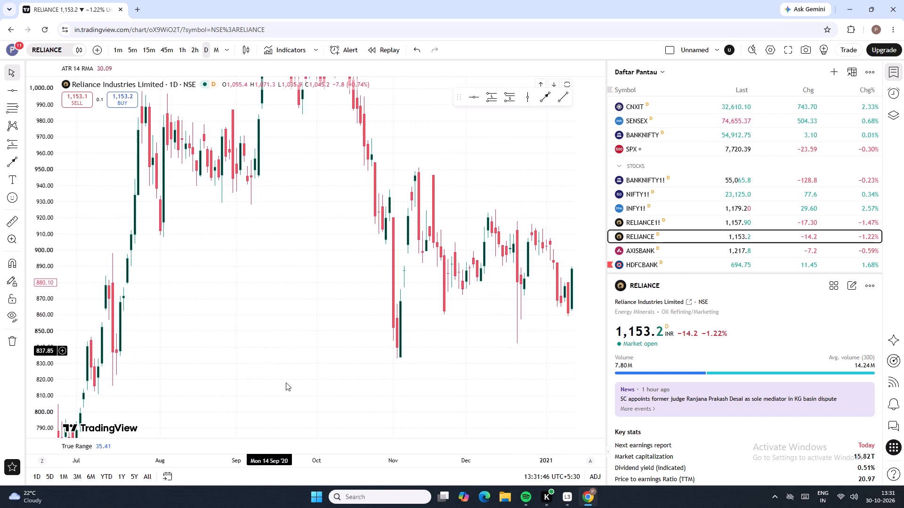
left_click_drag(300, 413, 284, 333)
left_click_drag(376, 374, 316, 331)
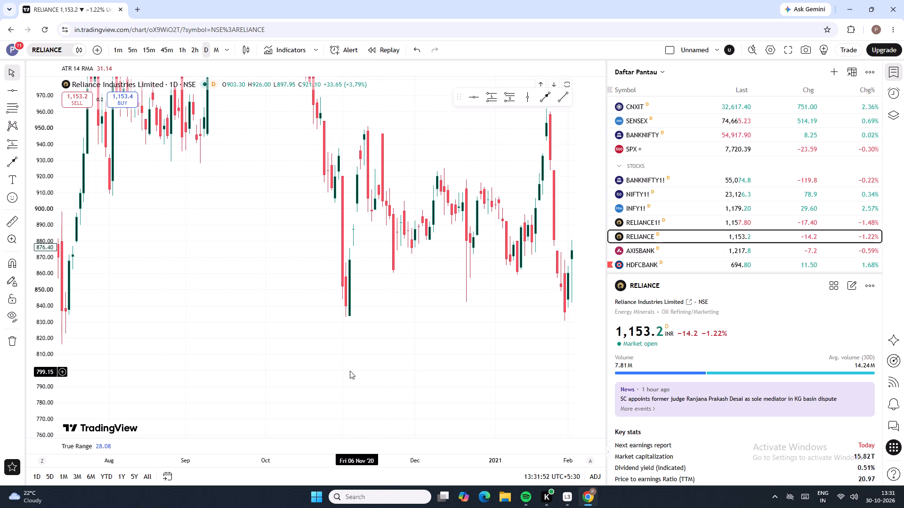
left_click_drag(344, 355, 309, 241)
left_click_drag(495, 246, 380, 282)
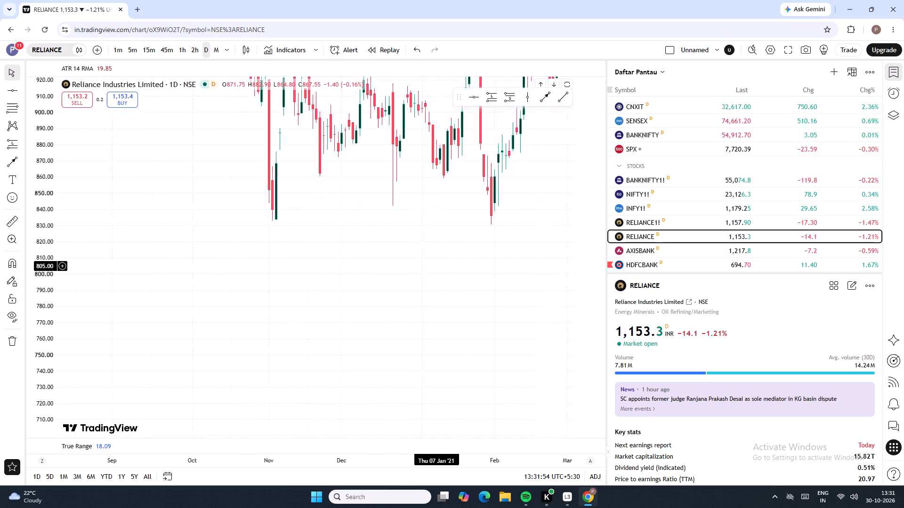
left_click_drag(380, 282, 473, 332)
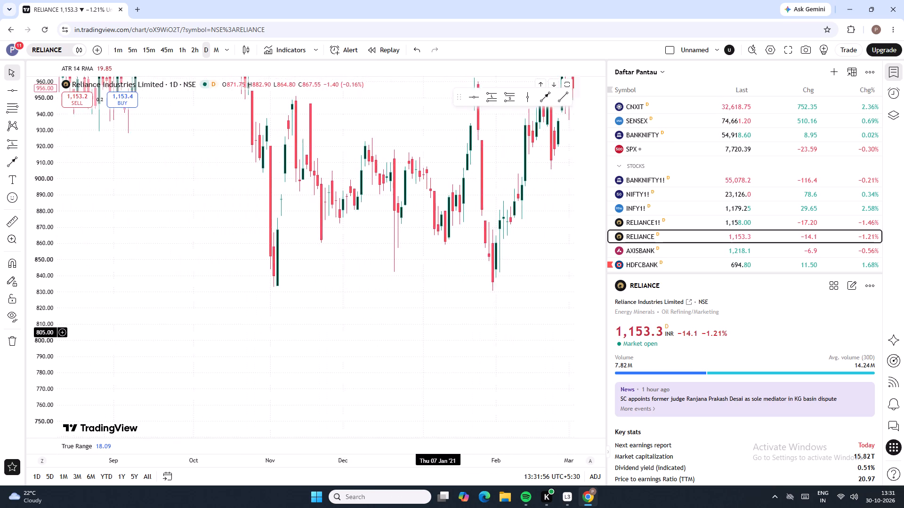
left_click_drag(473, 332, 607, 329)
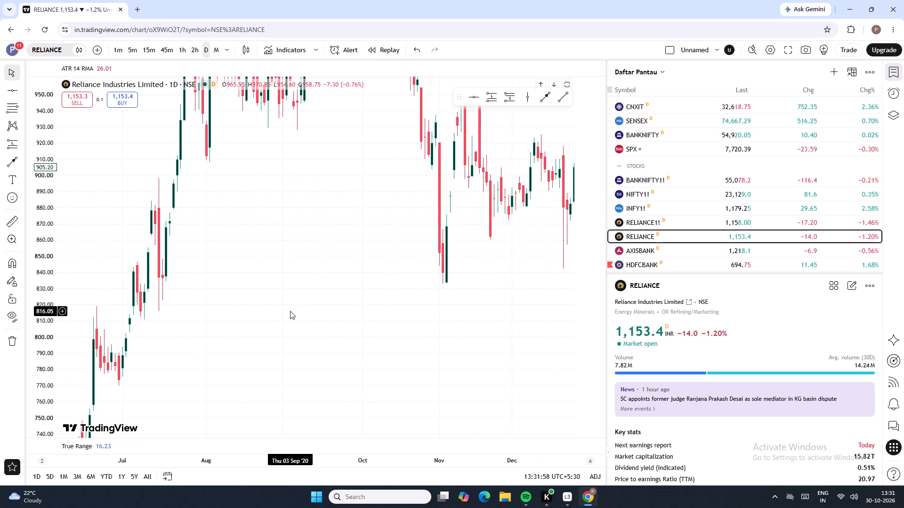
left_click_drag(290, 310, 450, 296)
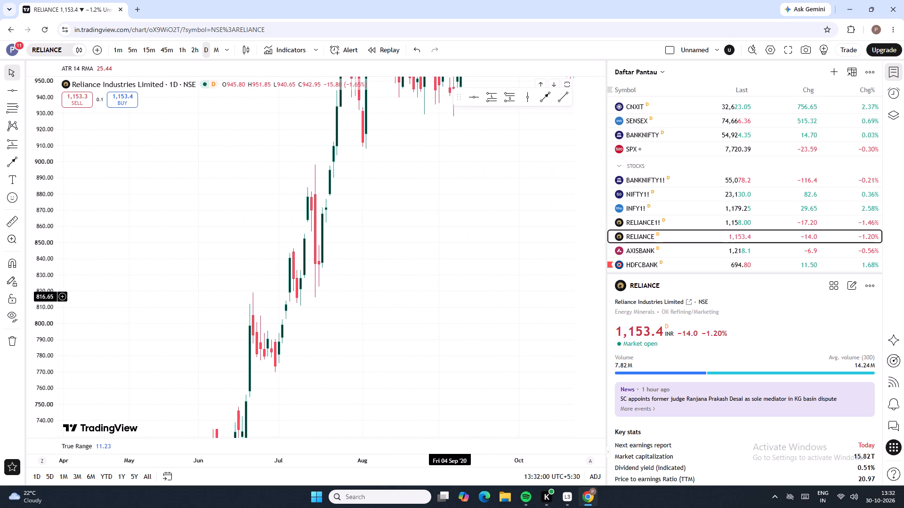
Draw a horizontal line at 833.20 on the early November 2020 low.
left_click_drag(450, 296, 211, 297)
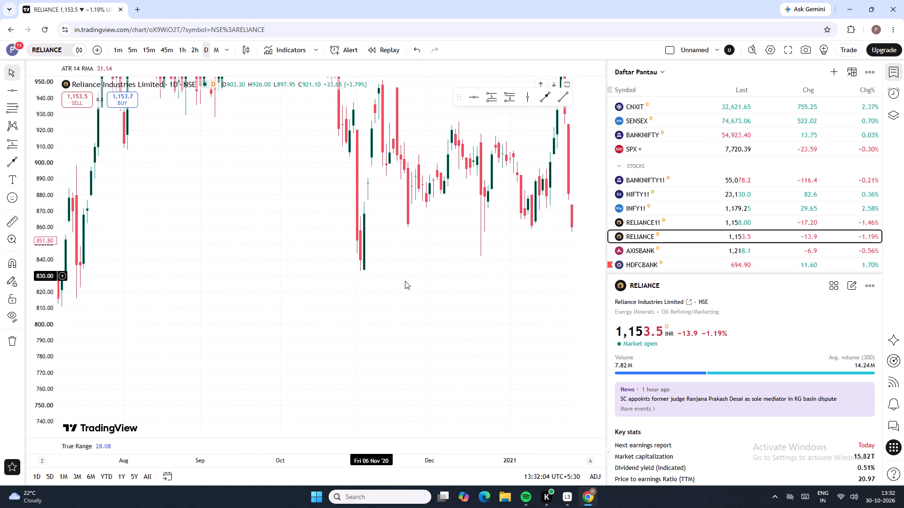
left_click(363, 271)
left_click(363, 270)
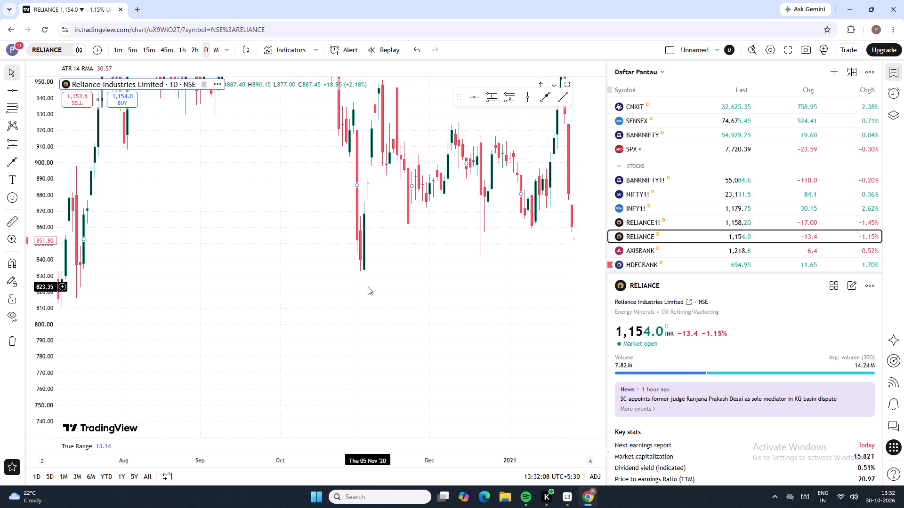
left_click(471, 97)
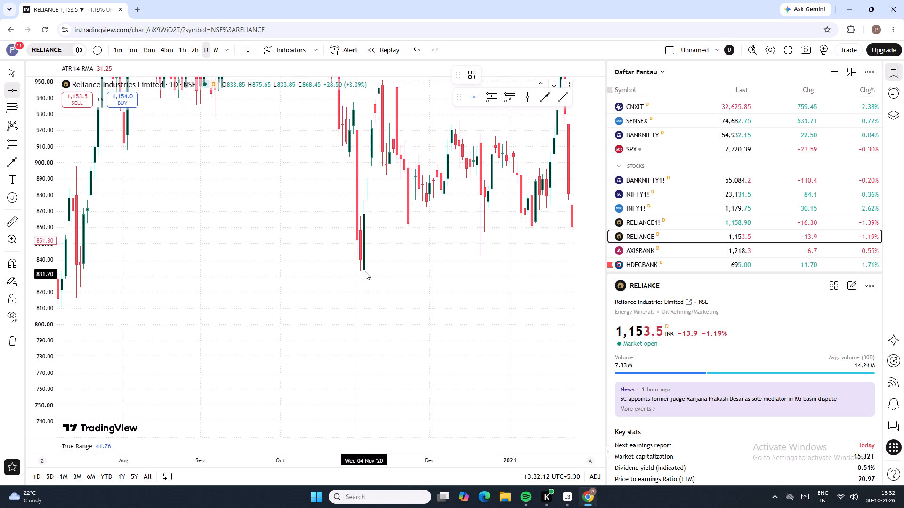
left_click(361, 270)
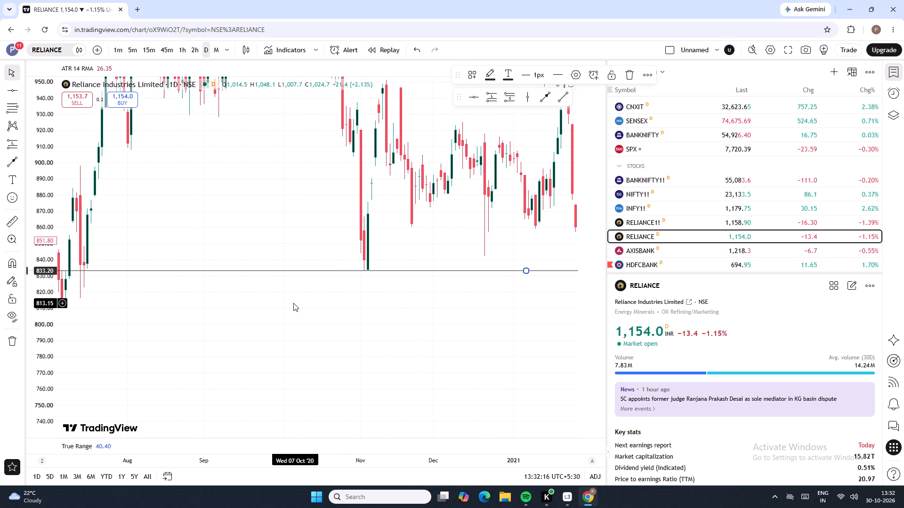
Close the crypto app advertisement covering the lower part of the chart.
left_click_drag(291, 303, 505, 313)
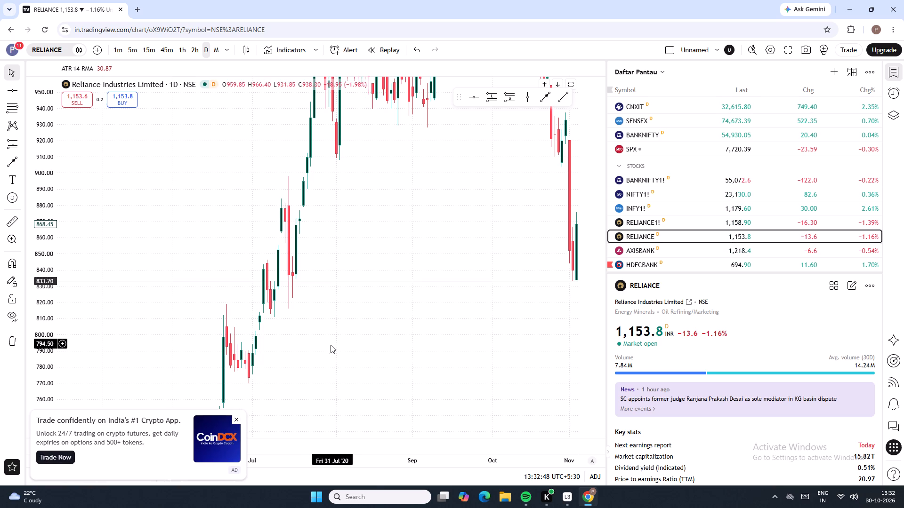
left_click(236, 419)
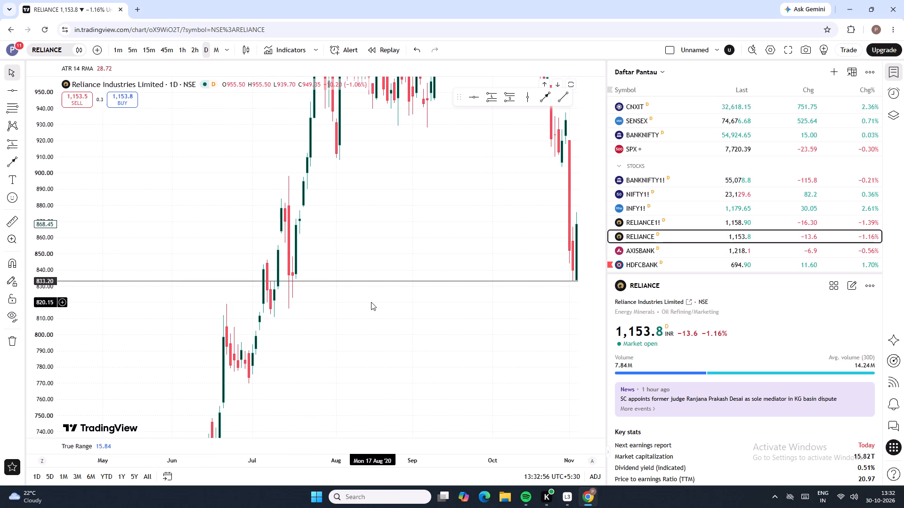
Examine the Reliance daily candles from July 2020 to June 2021 against the 833.20 line.
left_click_drag(371, 304, 349, 402)
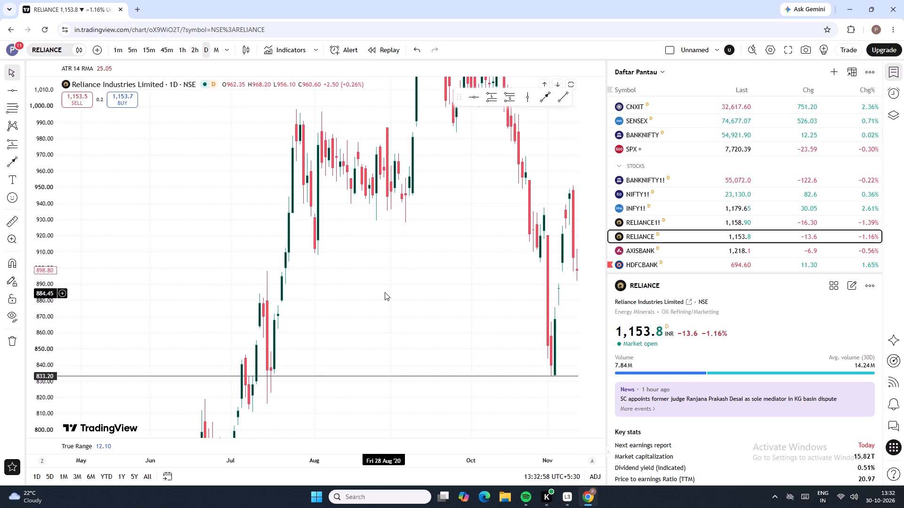
left_click_drag(385, 292, 347, 374)
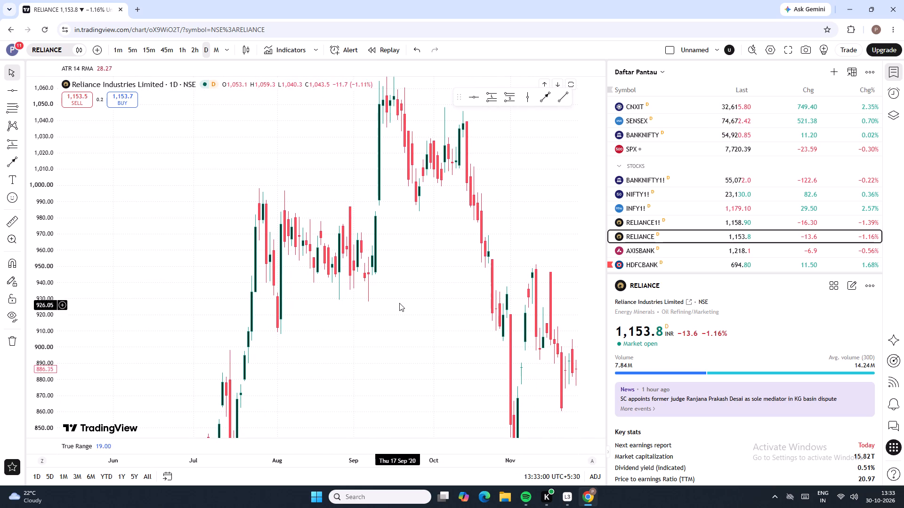
left_click_drag(399, 303, 277, 389)
left_click_drag(334, 373, 302, 363)
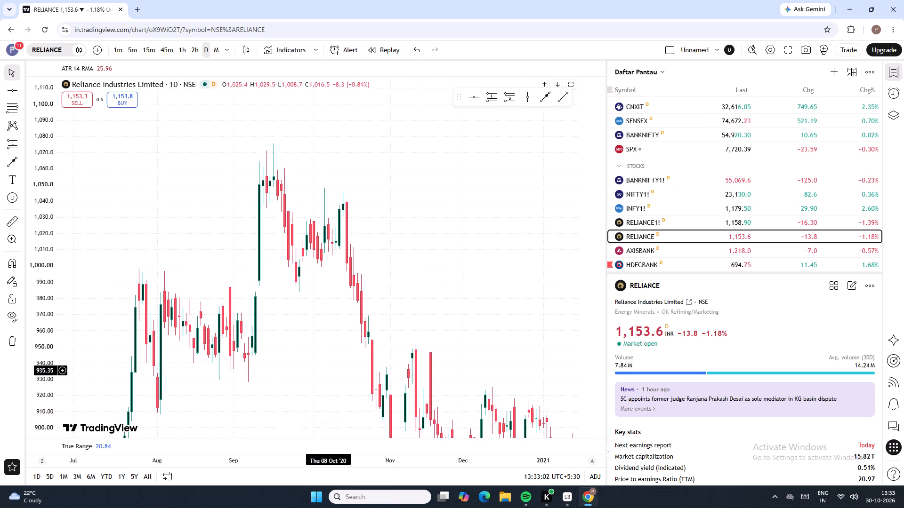
left_click_drag(302, 363, 171, 314)
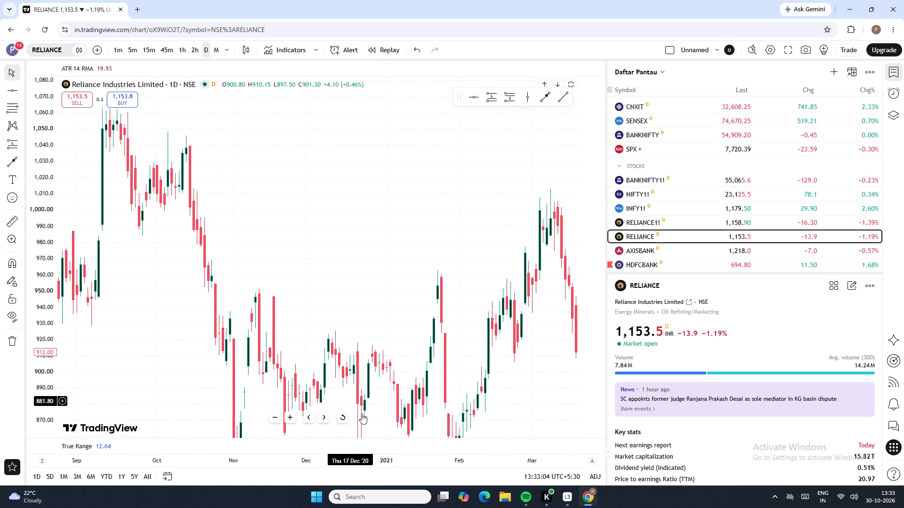
left_click_drag(378, 412, 172, 303)
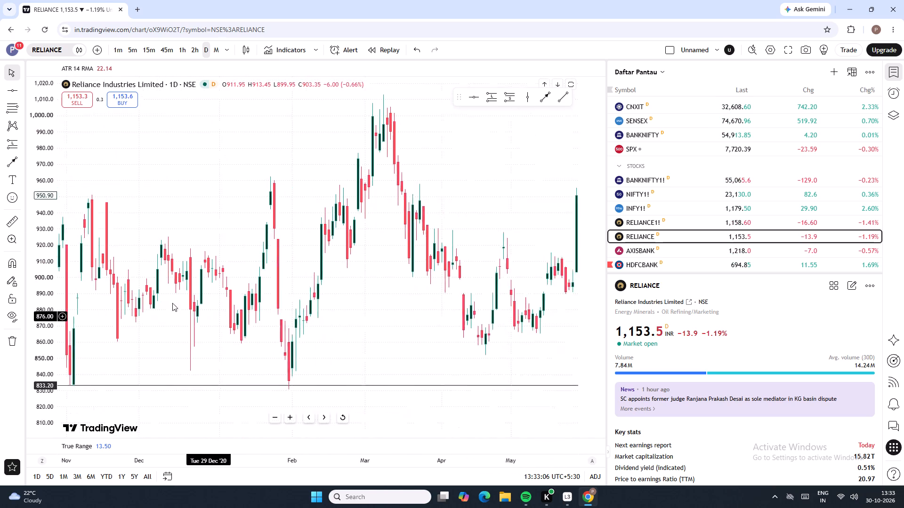
left_click_drag(172, 303, 177, 304)
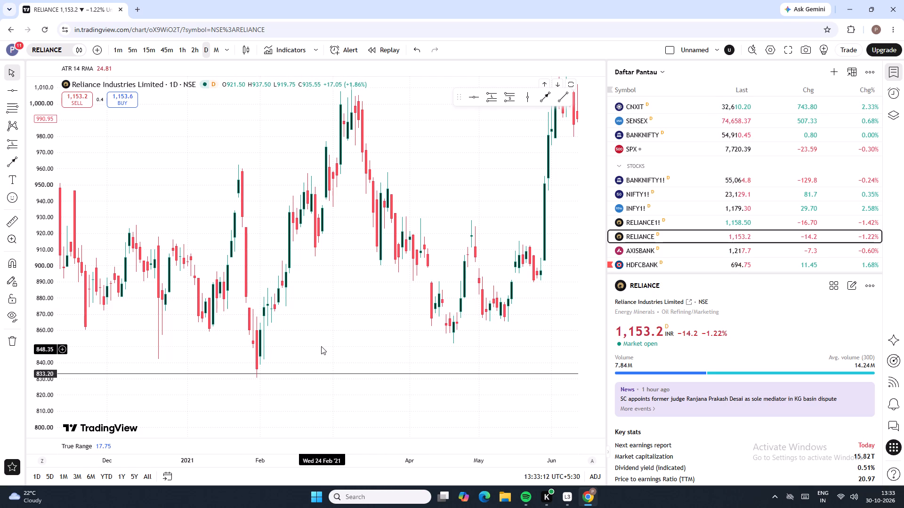
Move the 833.20 horizontal line down to 831.20, at the low around the end of January 2021.
left_click_drag(320, 343, 516, 297)
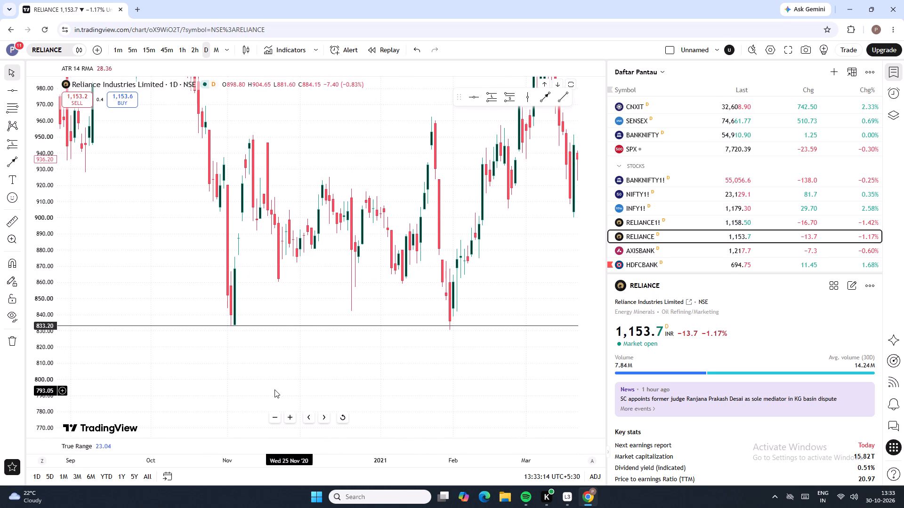
left_click(419, 325)
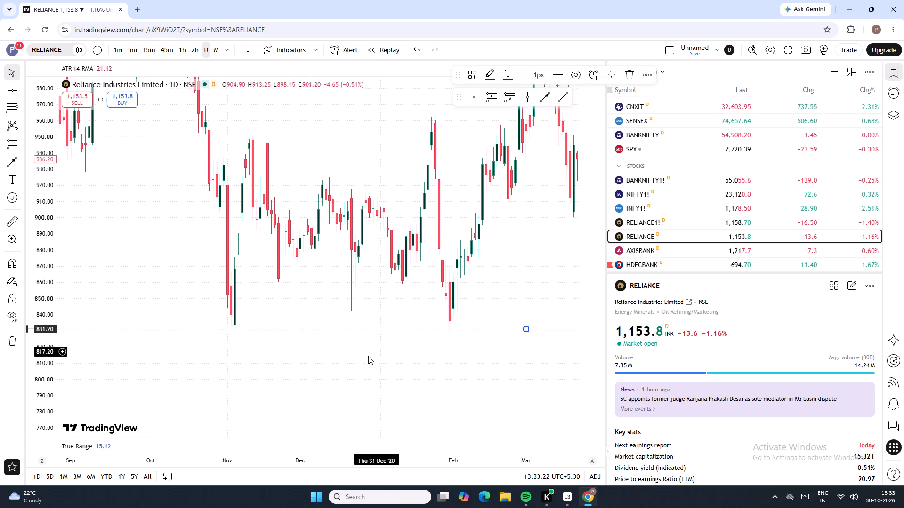
Examine how the Reliance daily candles from mid-2020 to mid-2021 react around the 831.20 line.
left_click_drag(274, 359, 517, 323)
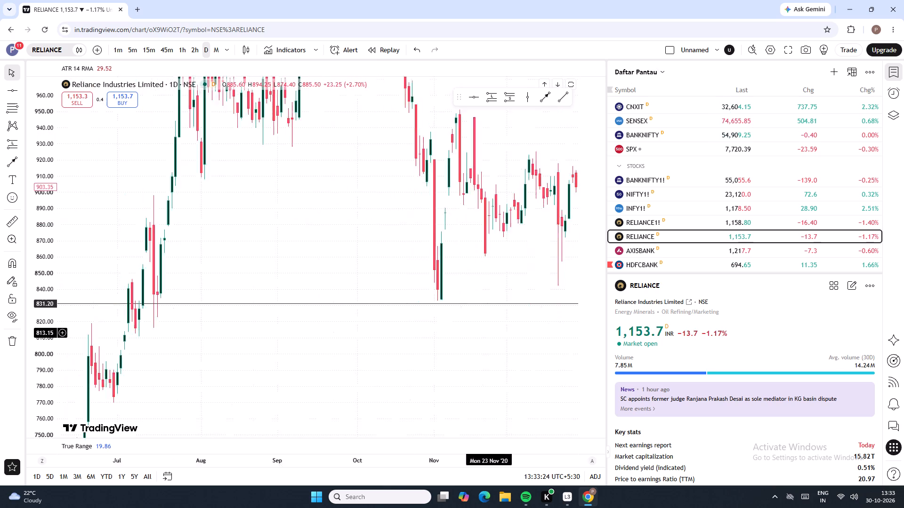
left_click_drag(517, 323, 535, 313)
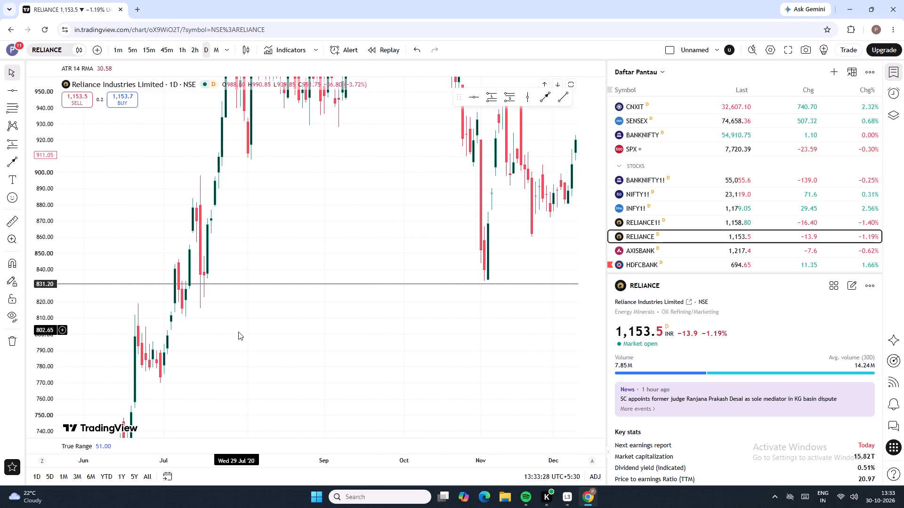
left_click_drag(238, 333, 550, 321)
left_click_drag(262, 325, 587, 336)
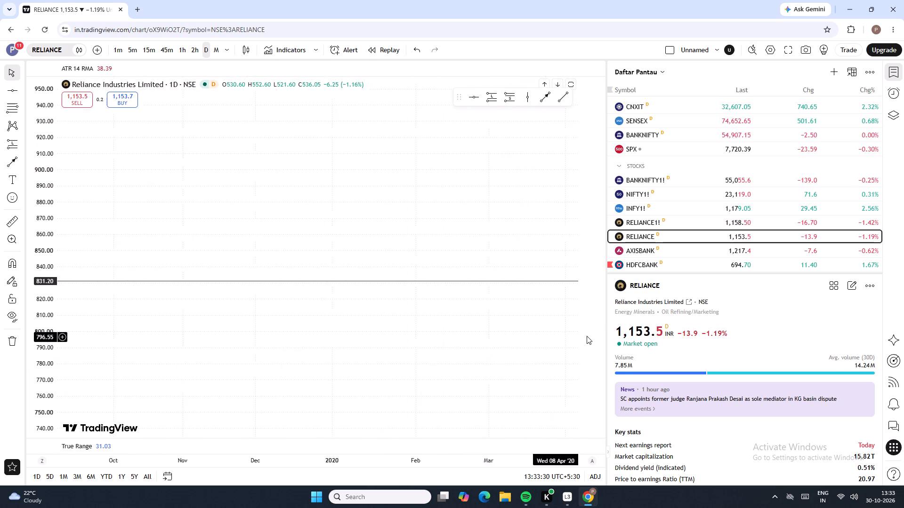
left_click_drag(587, 336, 588, 335)
left_click_drag(482, 346, 235, 327)
left_click_drag(410, 346, 295, 283)
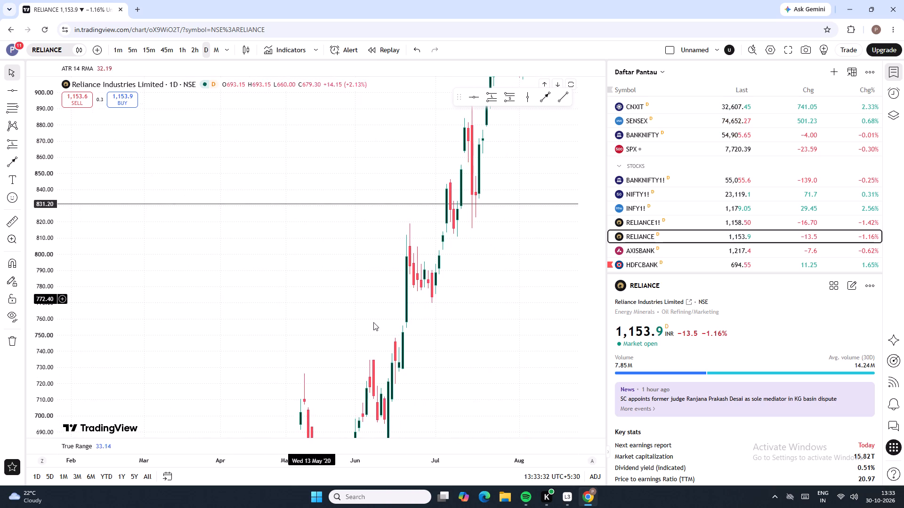
left_click_drag(317, 293, 261, 279)
left_click_drag(470, 335, 243, 302)
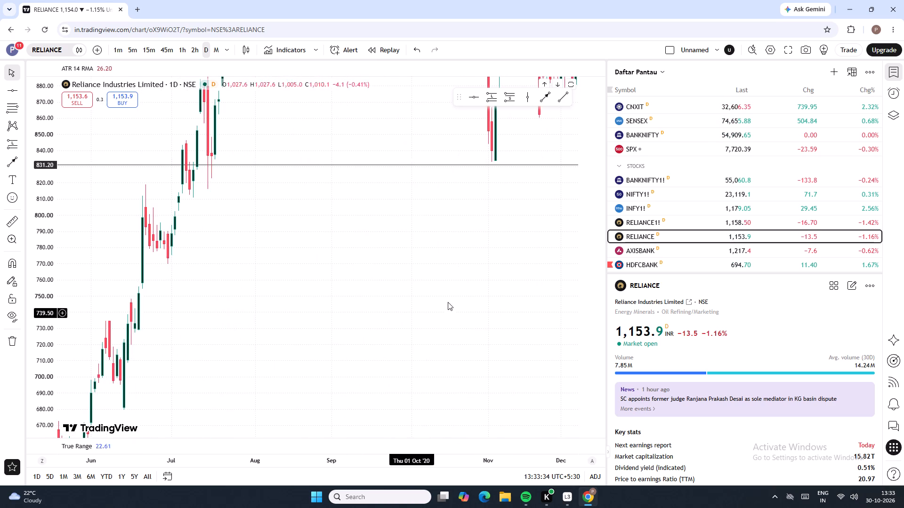
left_click_drag(451, 300, 200, 317)
left_click_drag(506, 283, 235, 340)
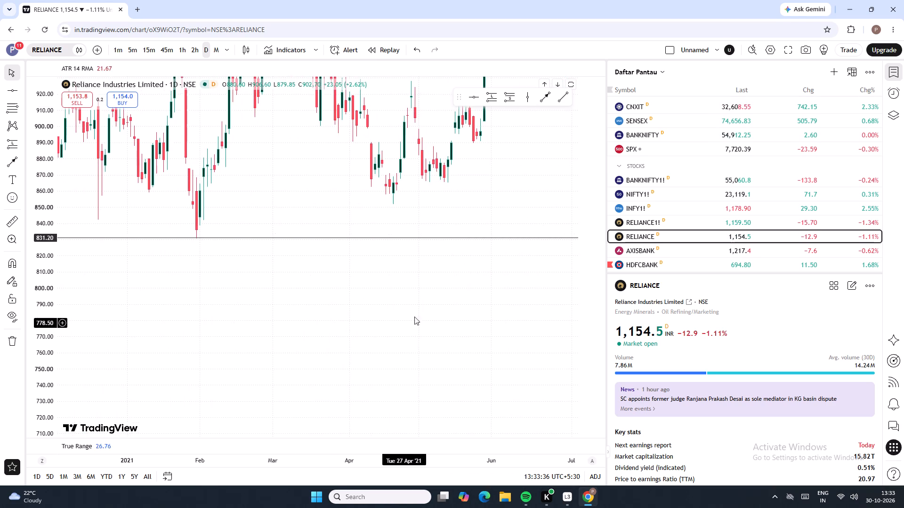
Examine the Reliance daily candles from mid-2021 through the price swings of late 2022 to April 2023.
left_click_drag(437, 308, 140, 352)
left_click_drag(366, 326, 113, 373)
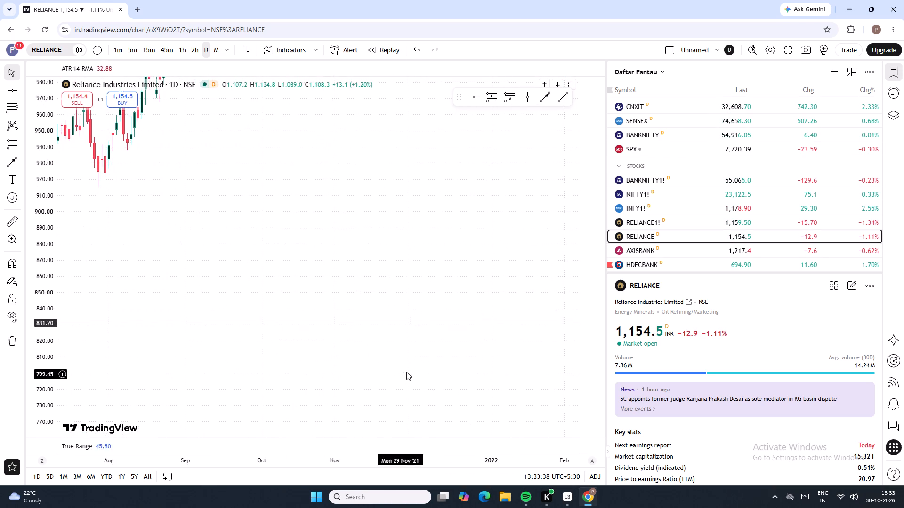
left_click_drag(414, 369, 137, 359)
left_click_drag(366, 345, 175, 345)
left_click_drag(424, 370, 152, 365)
left_click_drag(415, 369, 139, 367)
left_click_drag(320, 354, 329, 464)
left_click_drag(338, 340, 374, 414)
left_click_drag(370, 318, 390, 428)
left_click_drag(417, 312, 417, 413)
left_click(380, 327)
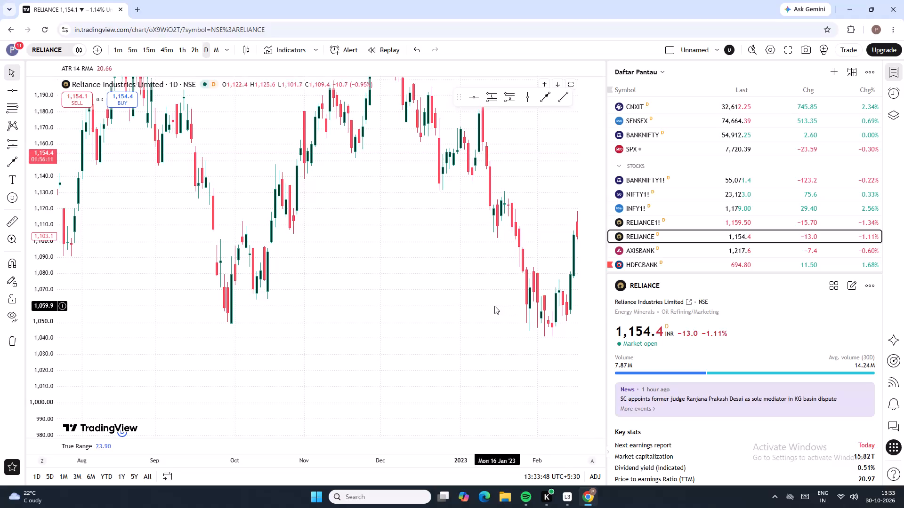
left_click_drag(435, 294, 275, 372)
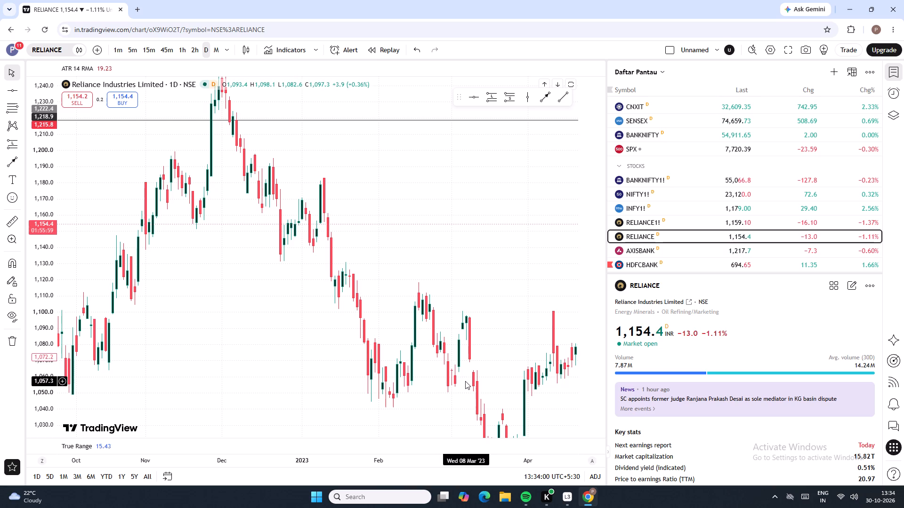
Examine the Reliance daily candles from January to November 2023, returning to the March–April 2023 low and recovery.
left_click_drag(453, 410, 362, 283)
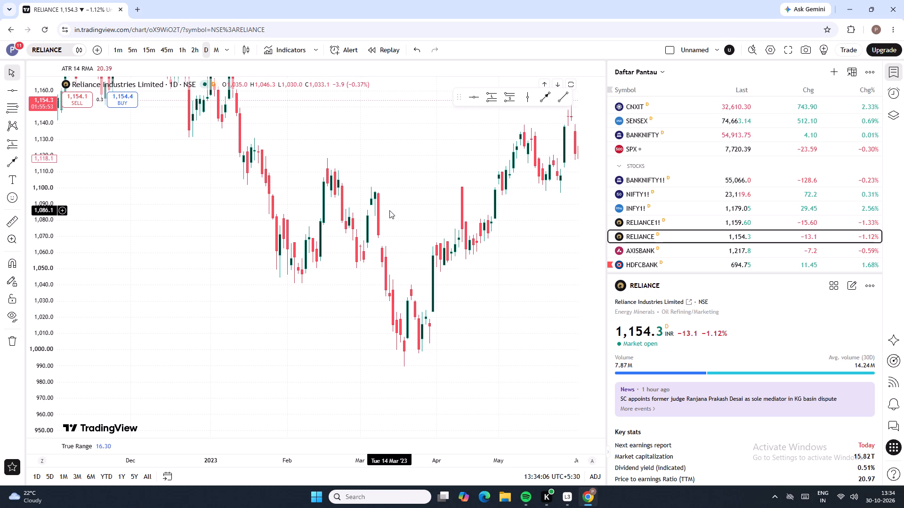
left_click_drag(492, 303, 492, 301)
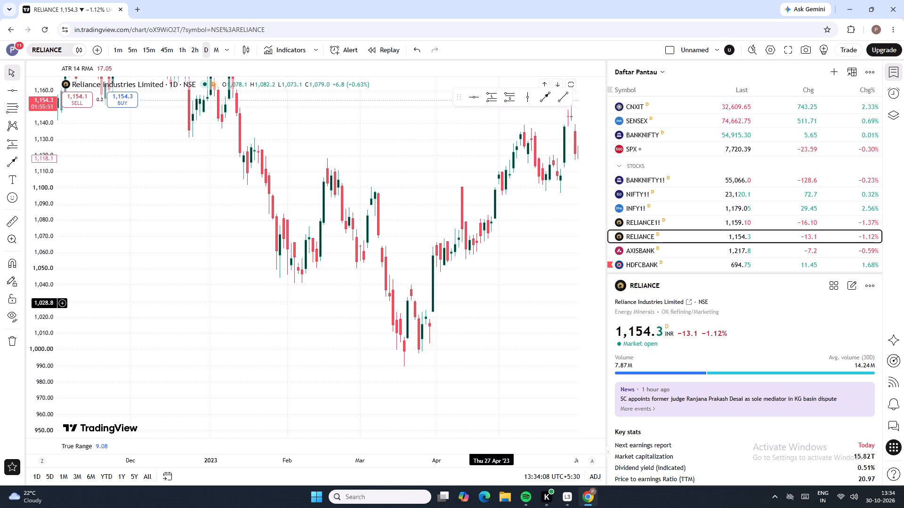
left_click_drag(492, 301, 246, 317)
left_click_drag(347, 236, 254, 365)
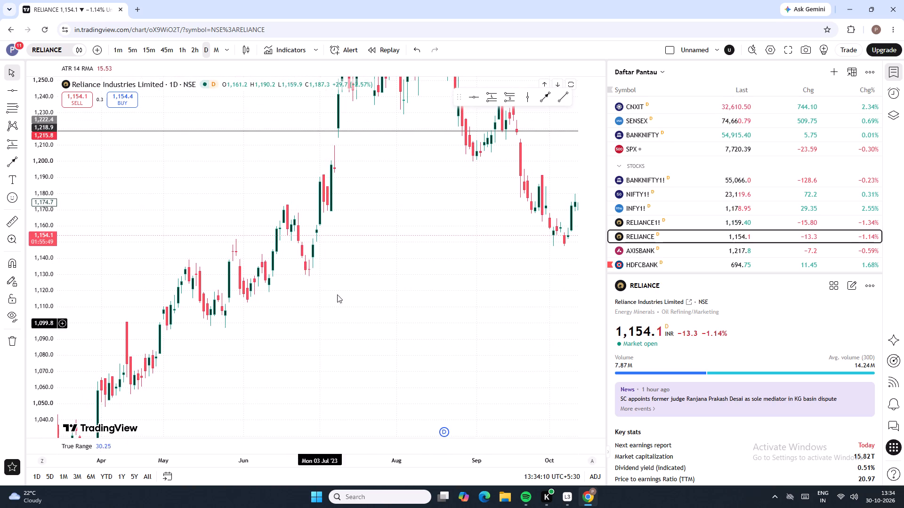
left_click_drag(348, 267, 239, 393)
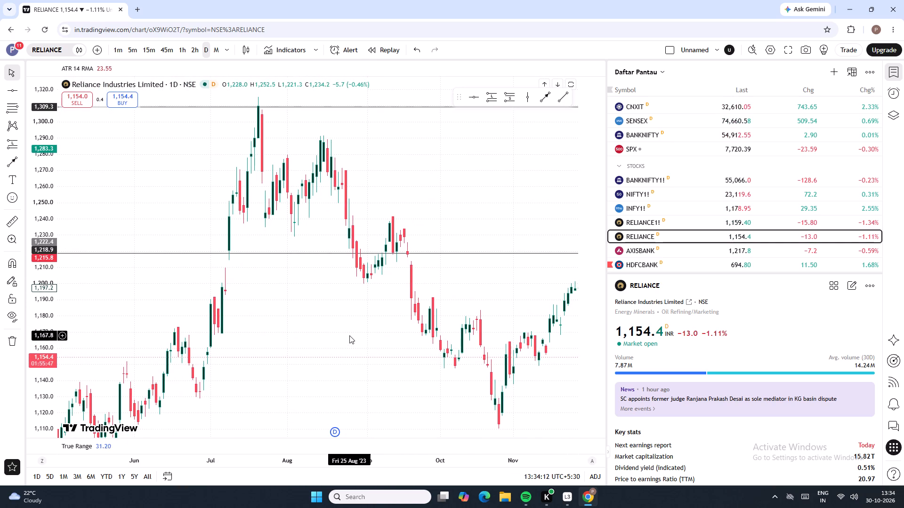
left_click_drag(319, 342, 528, 256)
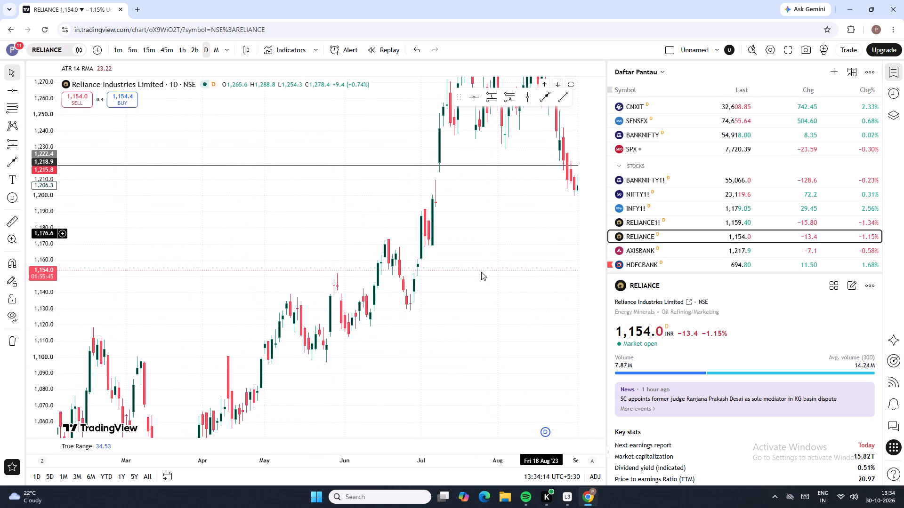
left_click_drag(308, 403, 403, 251)
left_click_drag(282, 337, 304, 351)
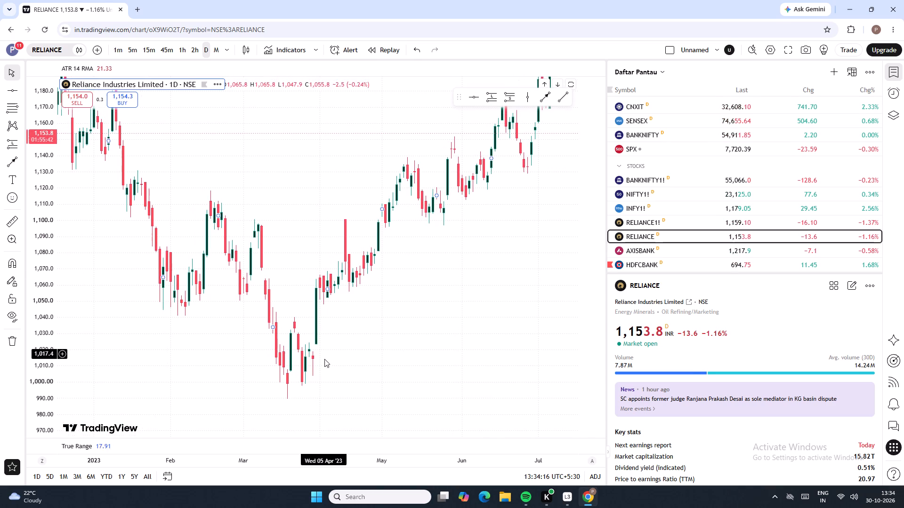
left_click_drag(333, 377, 417, 236)
left_click_drag(254, 287, 240, 341)
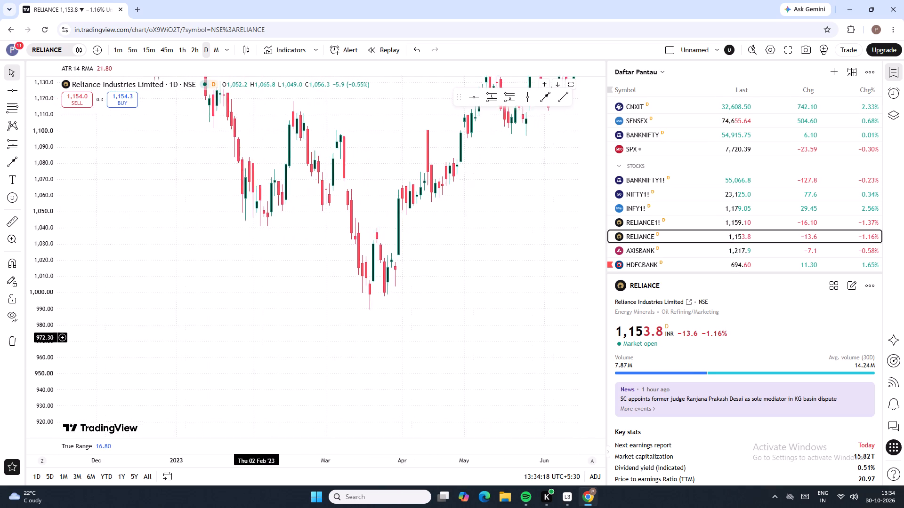
left_click_drag(240, 341, 227, 346)
left_click_drag(397, 274, 370, 297)
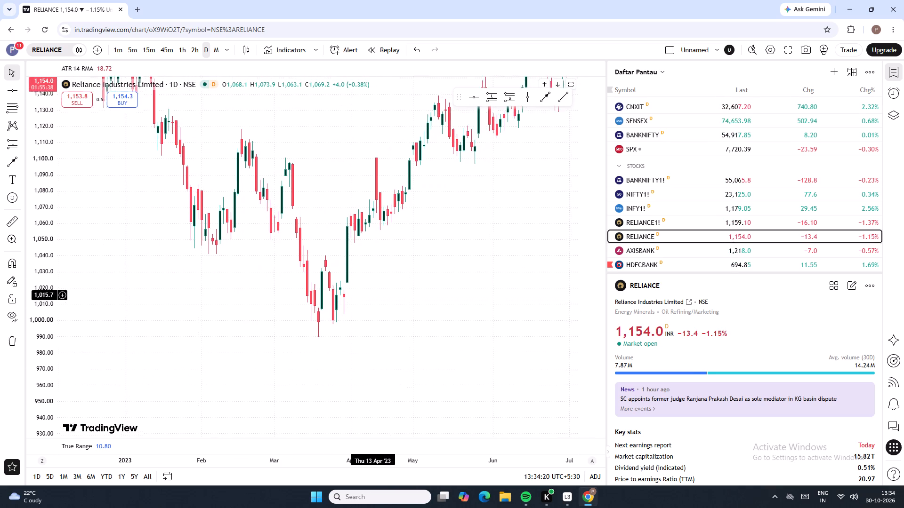
left_click_drag(370, 297, 368, 298)
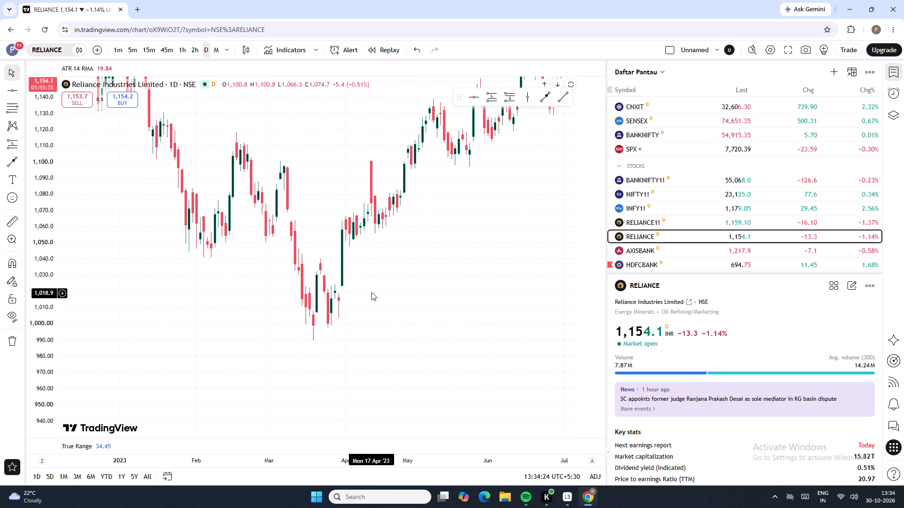
Draw a horizontal line at 1,055.2, along the early-April 2023 candle lows.
left_click_drag(358, 254, 358, 257)
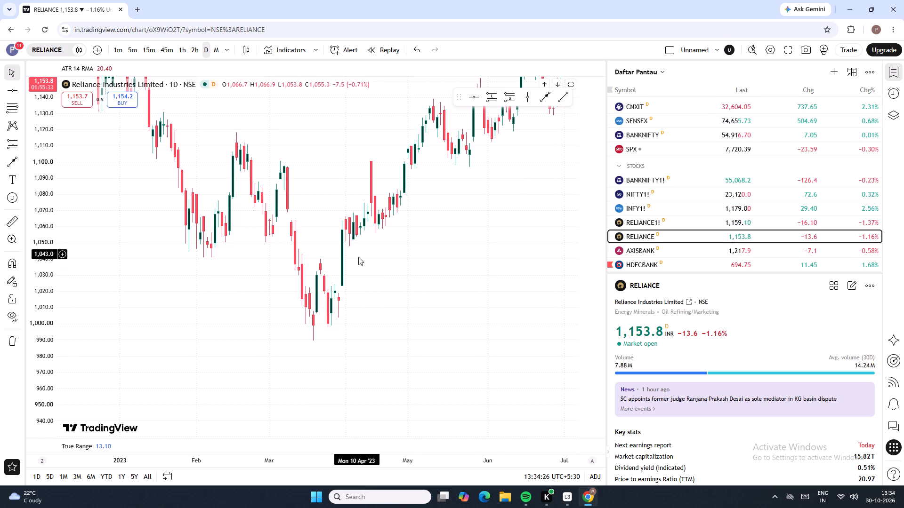
left_click_drag(358, 257, 358, 371)
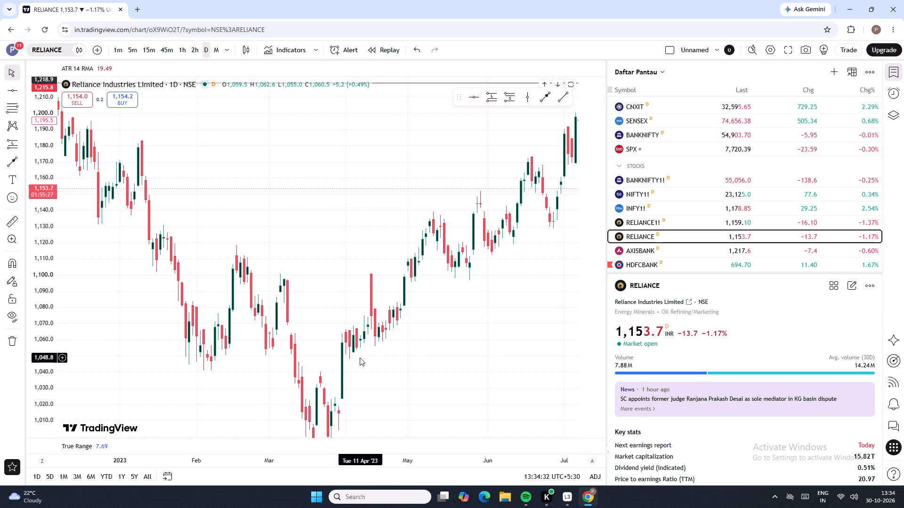
left_click(356, 349)
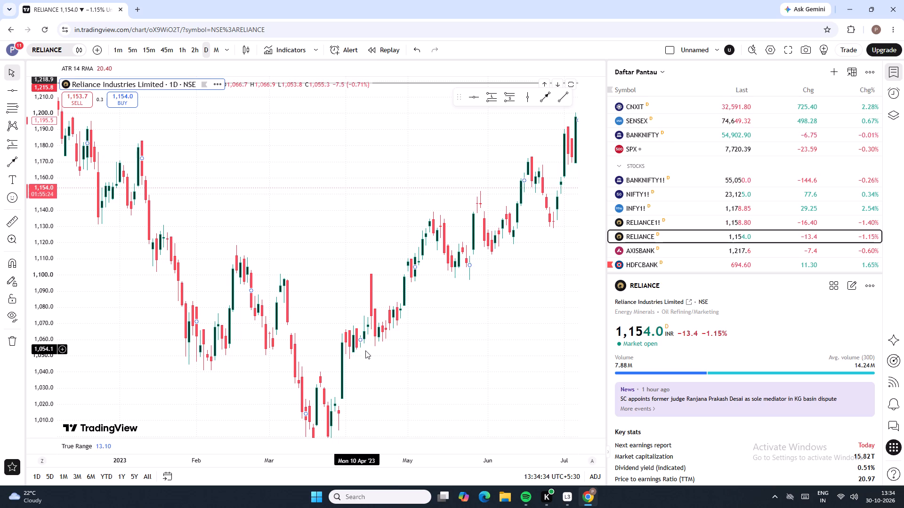
left_click(499, 341)
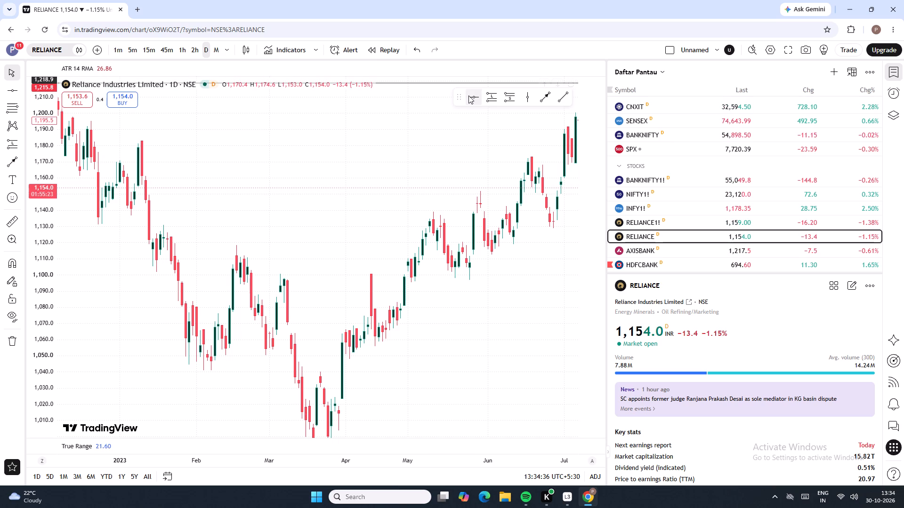
left_click(469, 95)
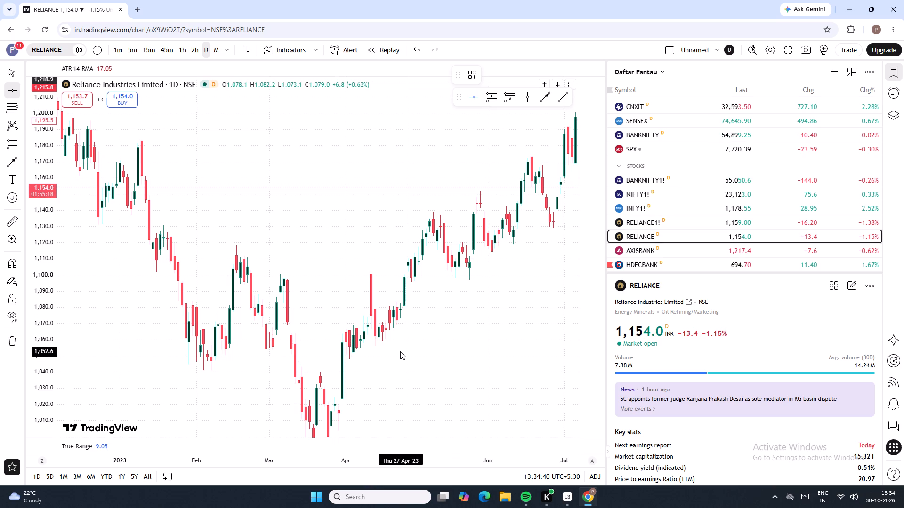
left_click(356, 349)
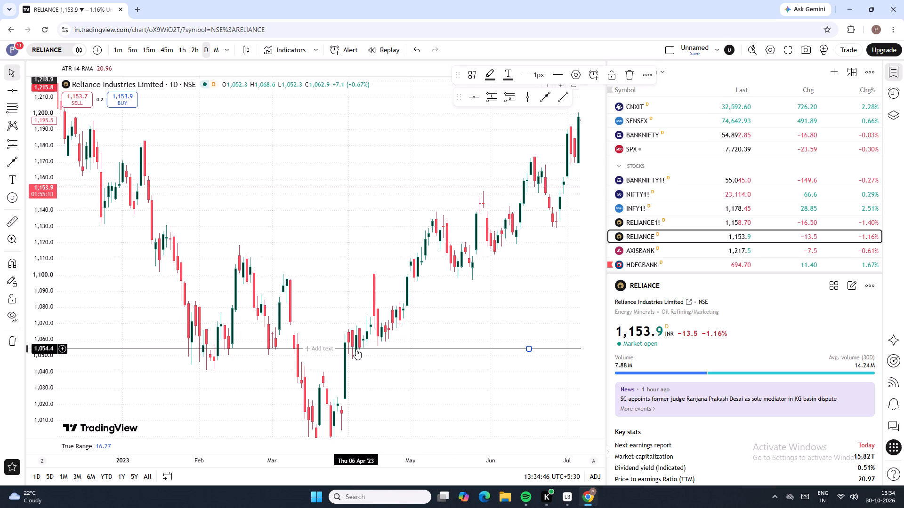
left_click(384, 349)
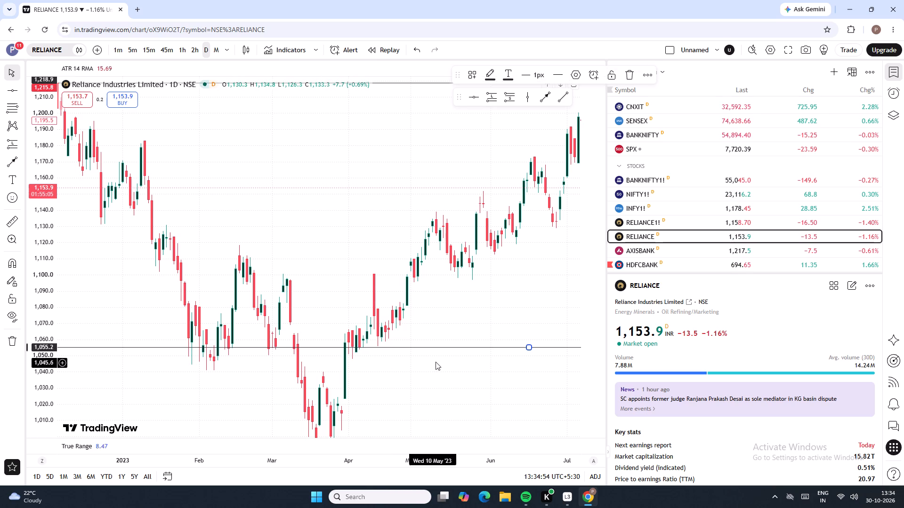
Examine how the Reliance daily candles from December 2022 to September 2023 react around the 1,055.2 line.
left_click_drag(436, 362, 224, 357)
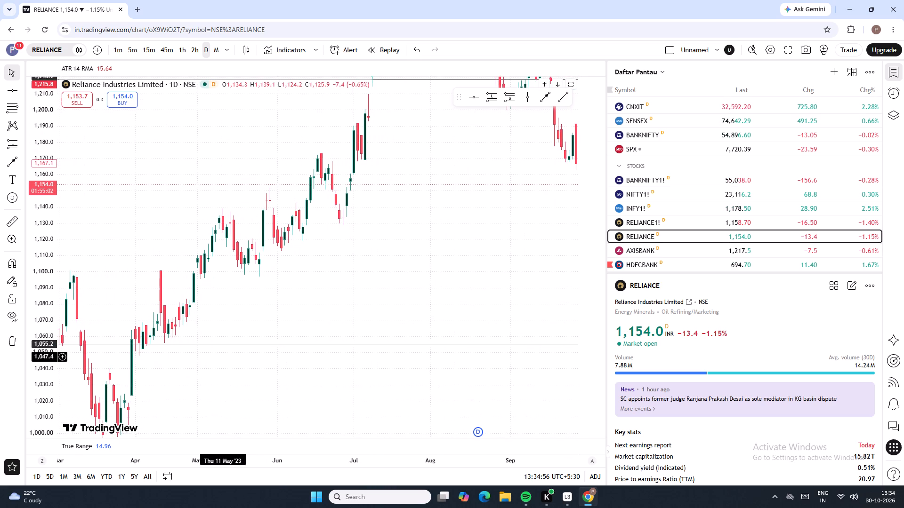
left_click_drag(224, 357, 224, 360)
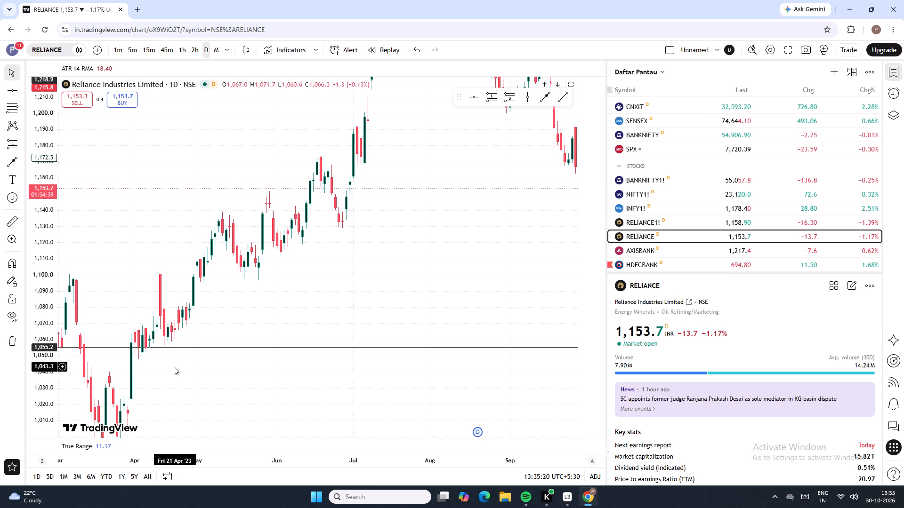
left_click_drag(154, 363, 278, 367)
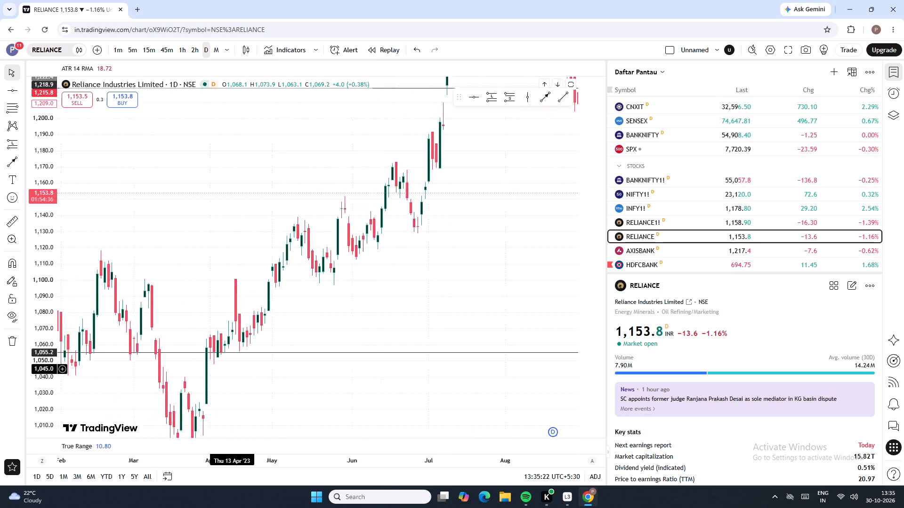
left_click_drag(278, 367, 457, 337)
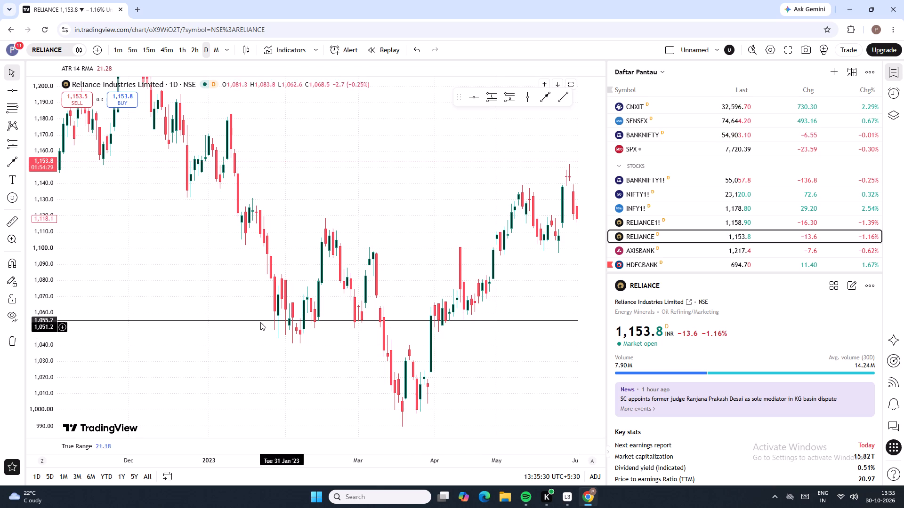
left_click_drag(41, 296, 42, 293)
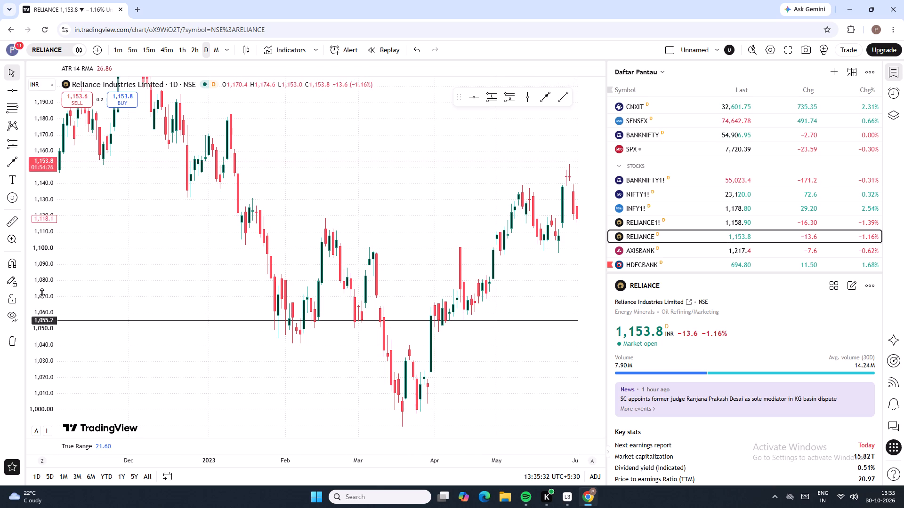
left_click_drag(42, 293, 52, 174)
left_click_drag(54, 286, 50, 284)
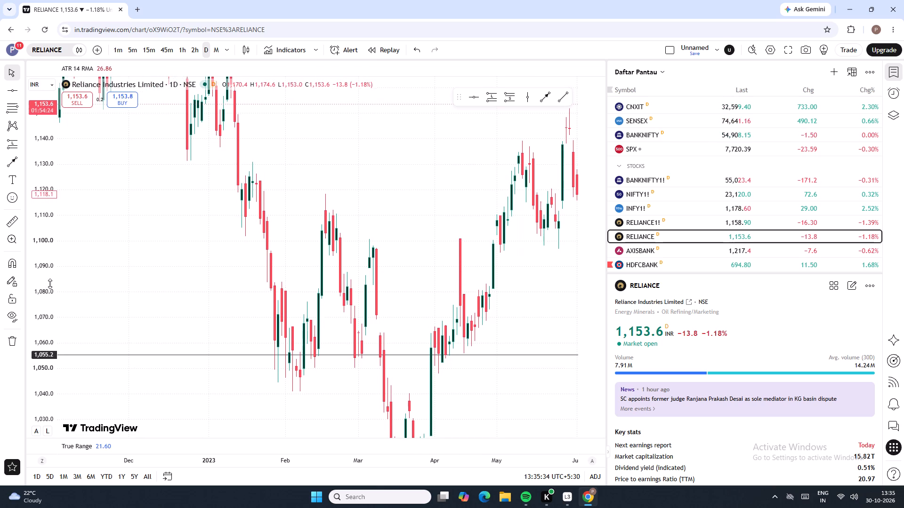
left_click_drag(50, 284, 64, 210)
left_click_drag(294, 366, 247, 249)
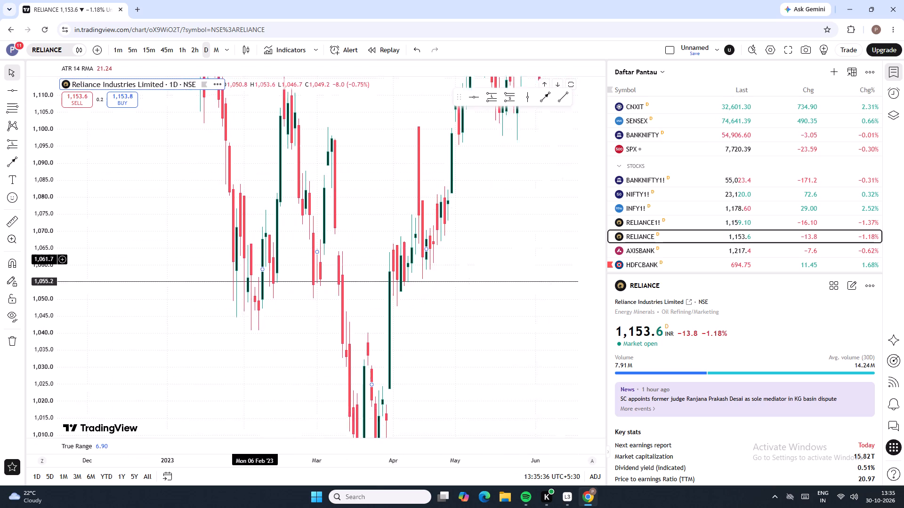
left_click_drag(247, 249, 246, 248)
left_click_drag(449, 328, 422, 299)
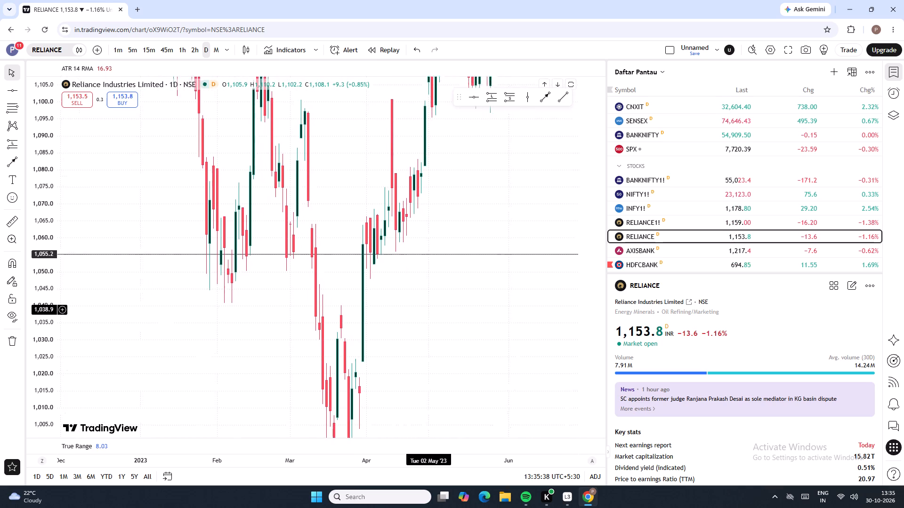
left_click_drag(422, 299, 417, 289)
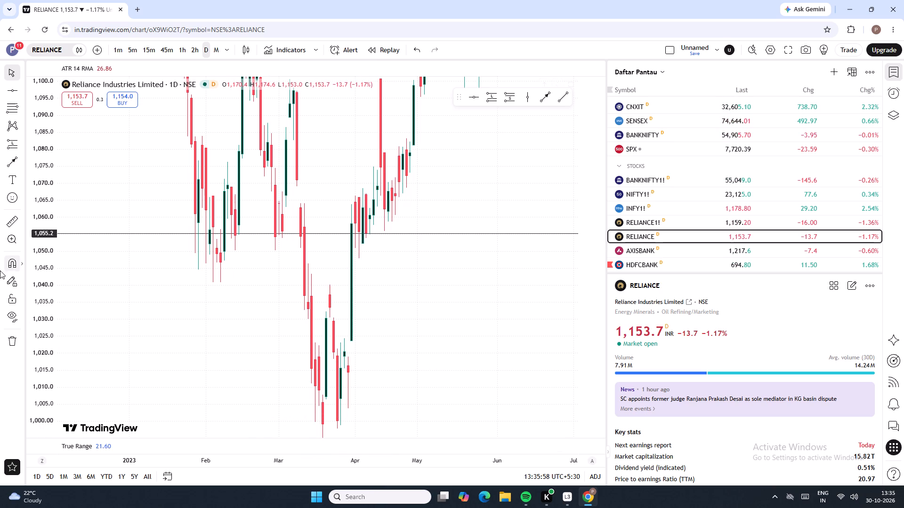
Inspect the February to April 2023 candle bodies and wicks around the 1,055.2 line at different price scales.
left_click_drag(46, 279, 28, 97)
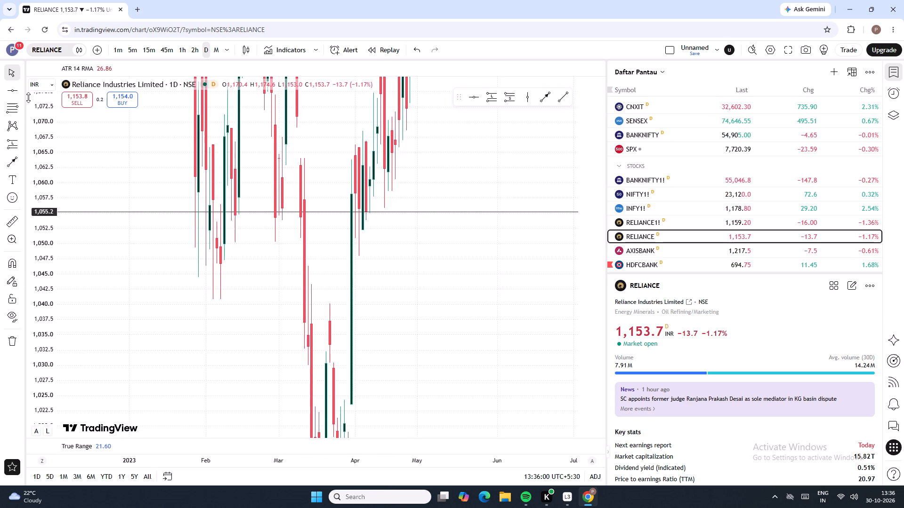
left_click_drag(28, 97, 28, 99)
left_click_drag(48, 269, 48, 273)
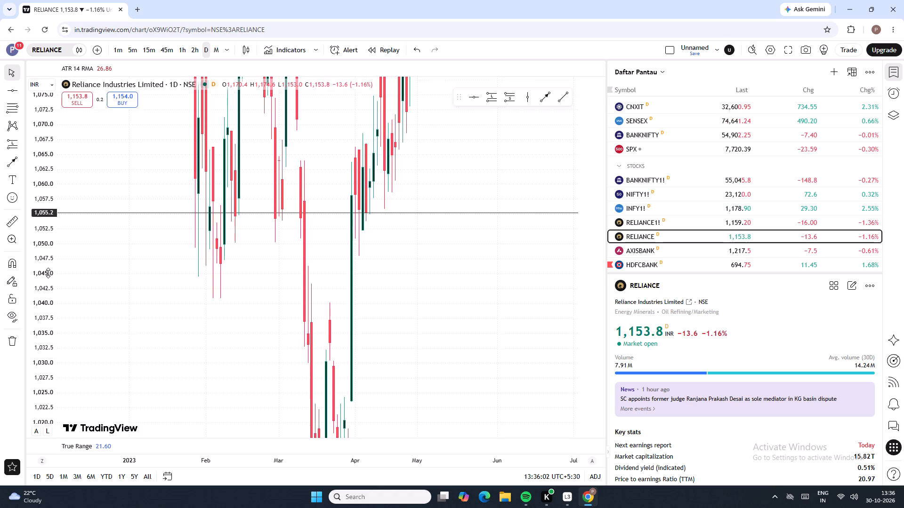
left_click_drag(48, 273, 45, 149)
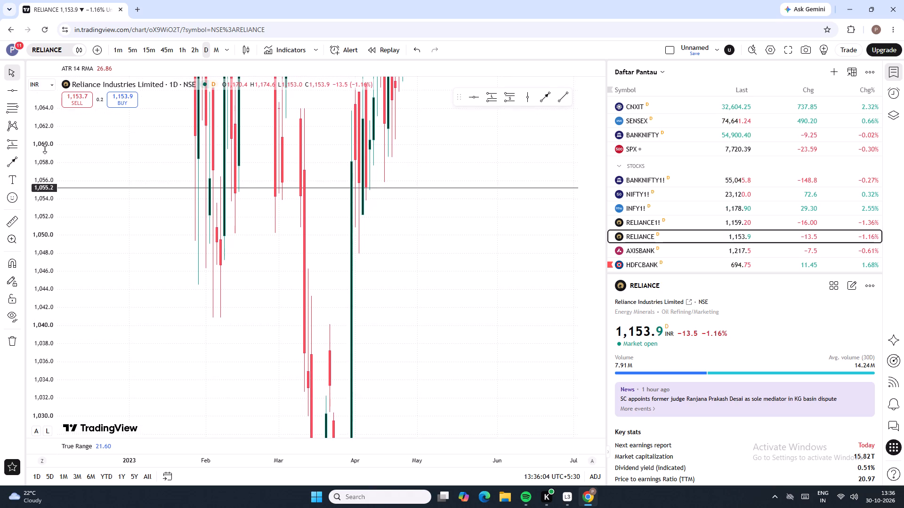
left_click_drag(45, 149, 47, 136)
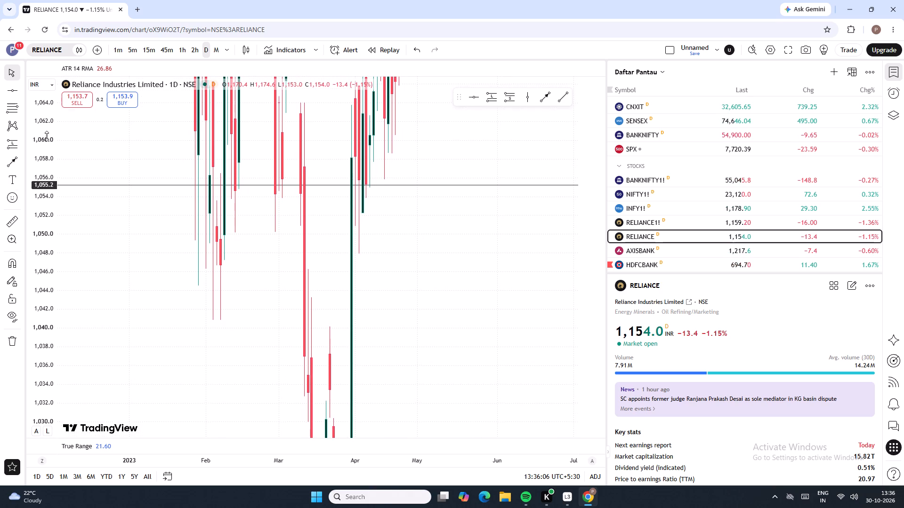
left_click_drag(47, 136, 51, 119)
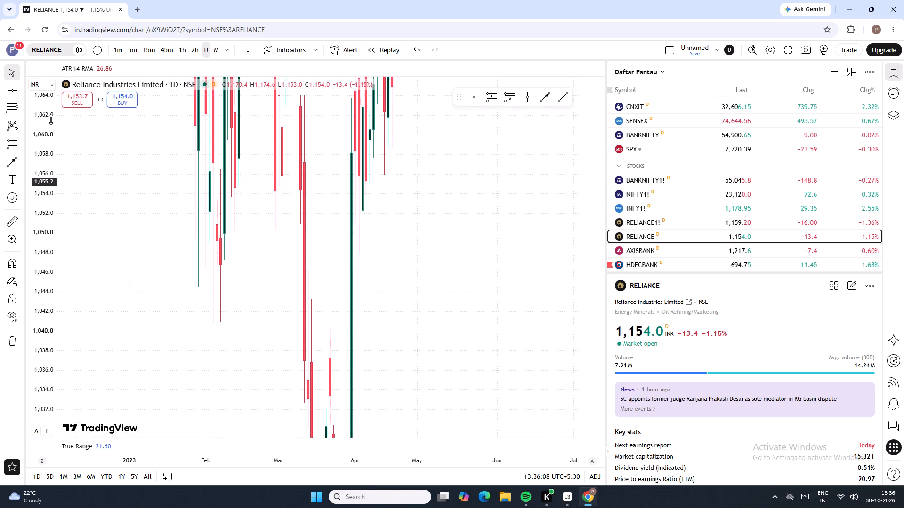
left_click_drag(51, 119, 43, 439)
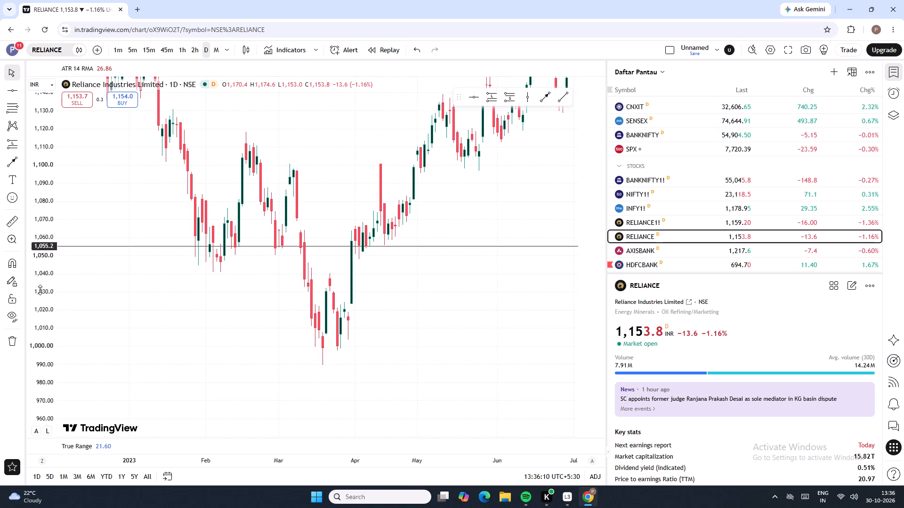
left_click_drag(45, 234, 48, 278)
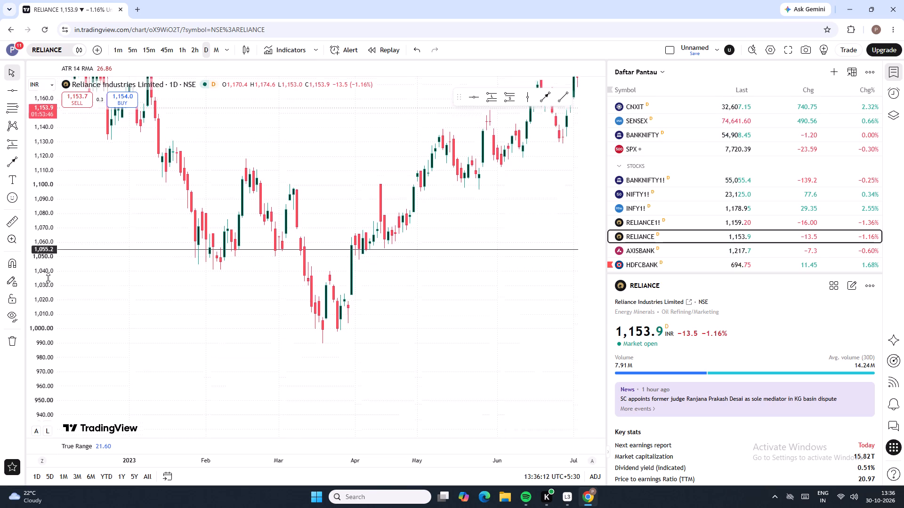
left_click_drag(48, 278, 51, 201)
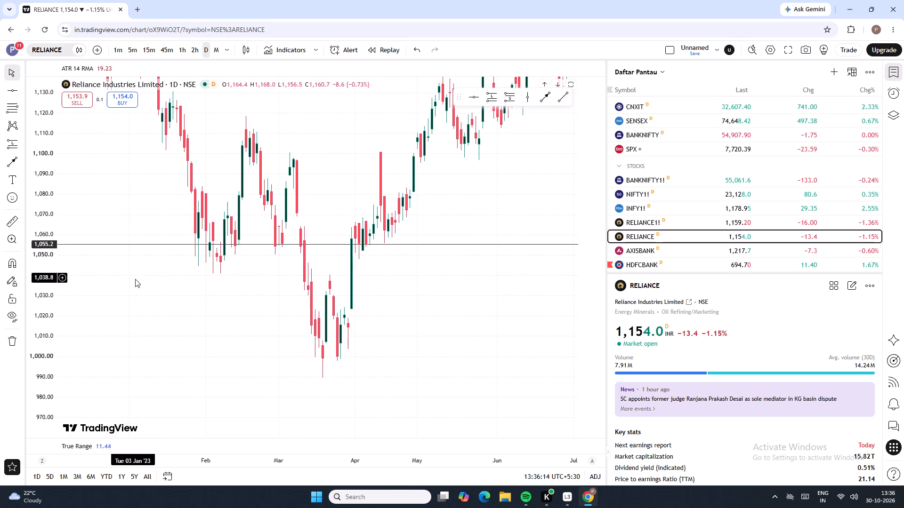
Examine the Reliance daily candles from May to December 2023, especially around the late-October 2023 low.
left_click_drag(410, 326, 51, 341)
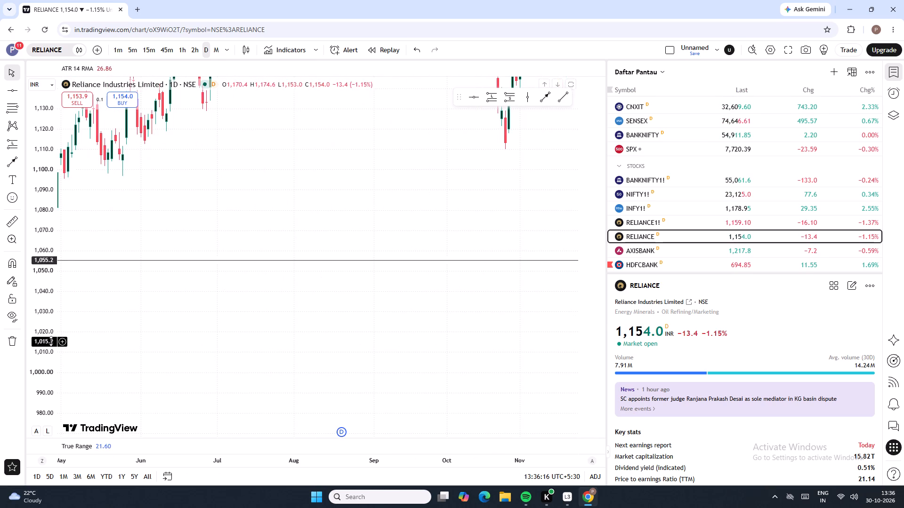
left_click_drag(51, 341, 50, 341)
left_click_drag(313, 232, 335, 350)
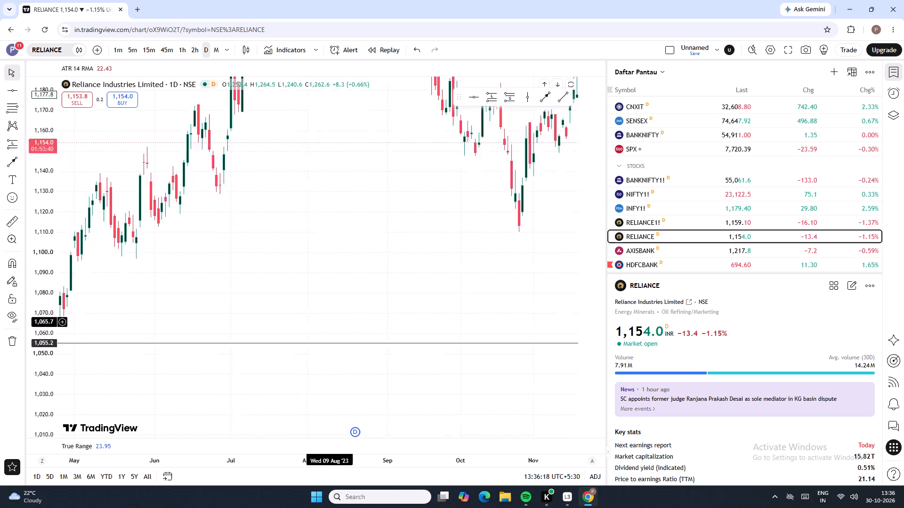
left_click_drag(335, 350, 349, 403)
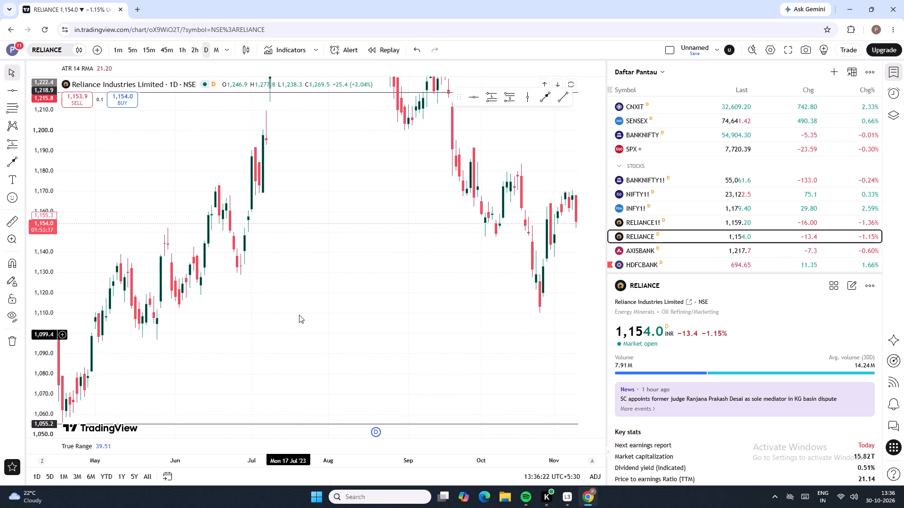
left_click_drag(508, 333, 61, 402)
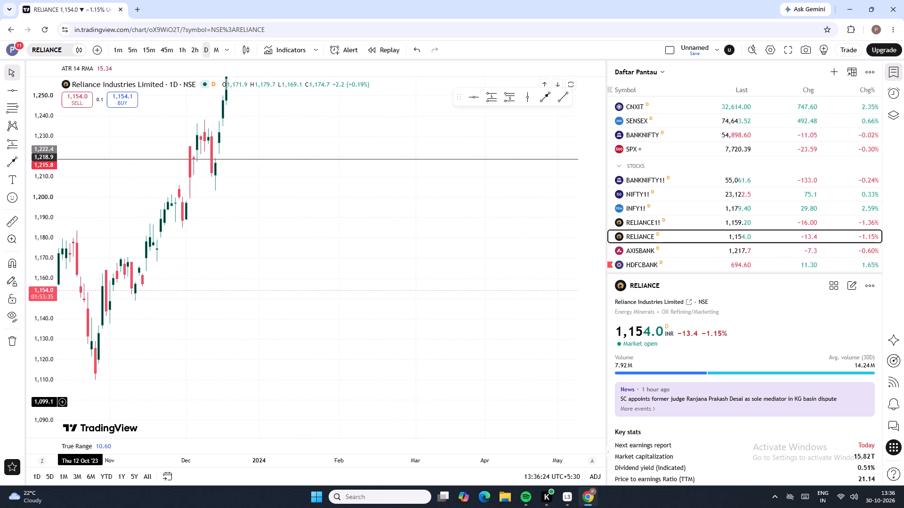
left_click_drag(61, 402, 245, 403)
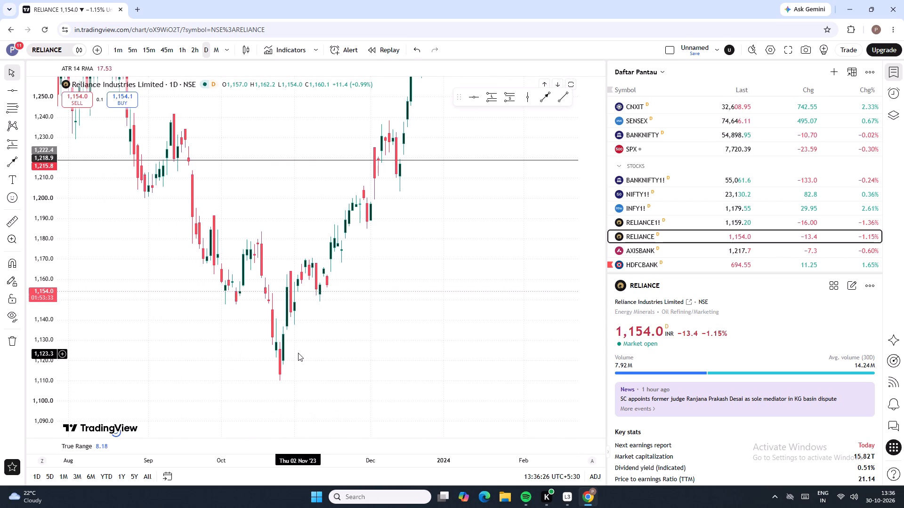
left_click_drag(314, 351, 265, 387)
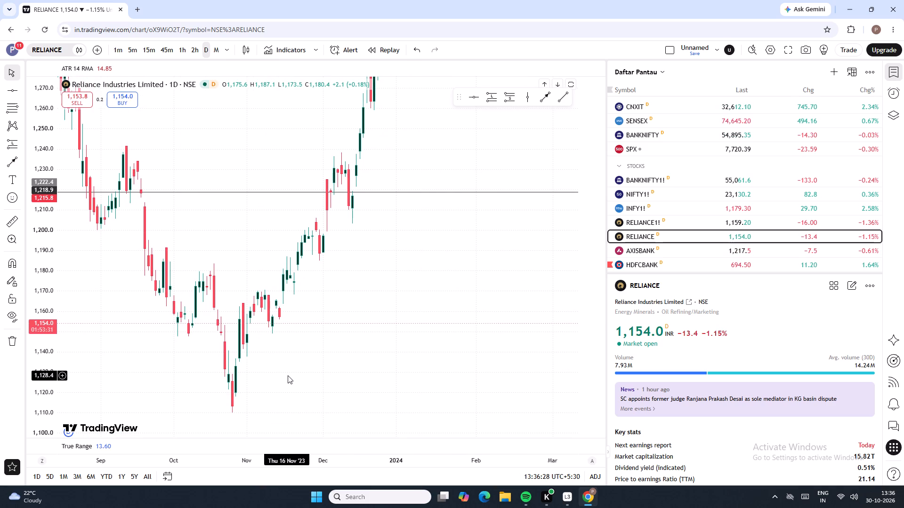
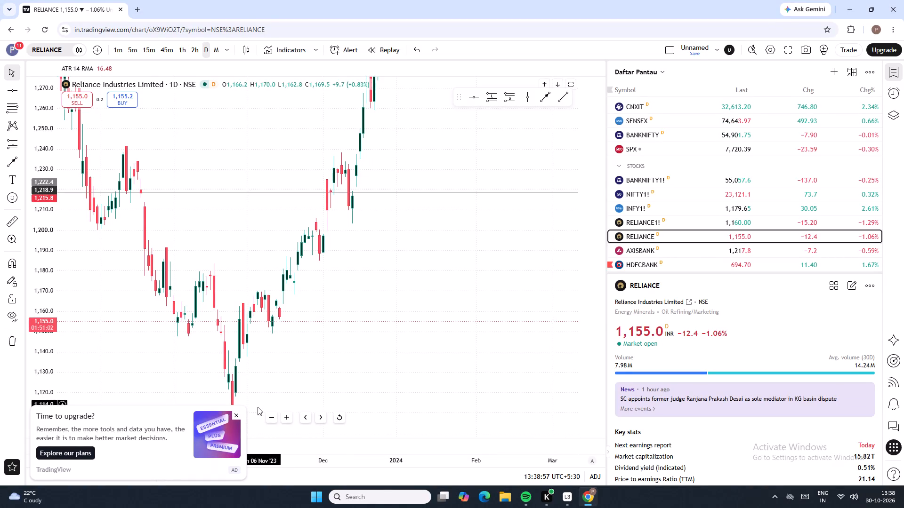
Dismiss the upgrade advertisement covering the lower part of the Reliance daily chart.
left_click(234, 413)
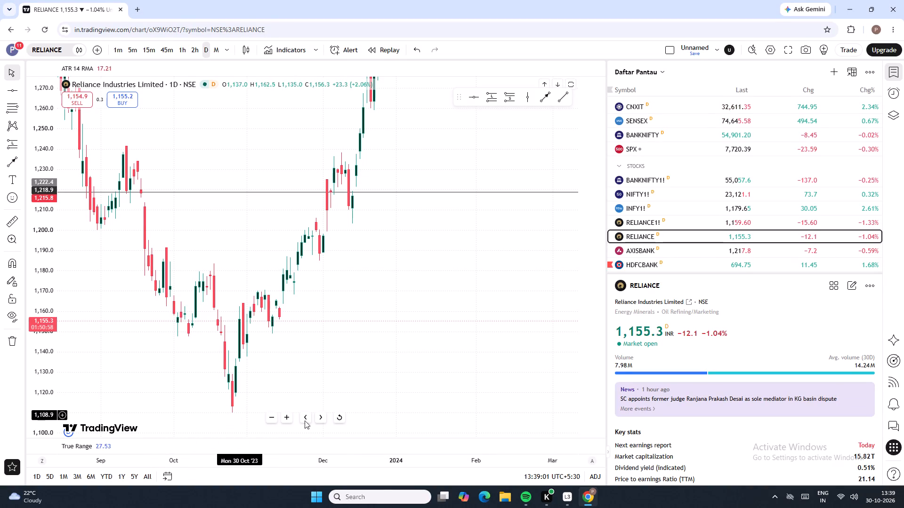
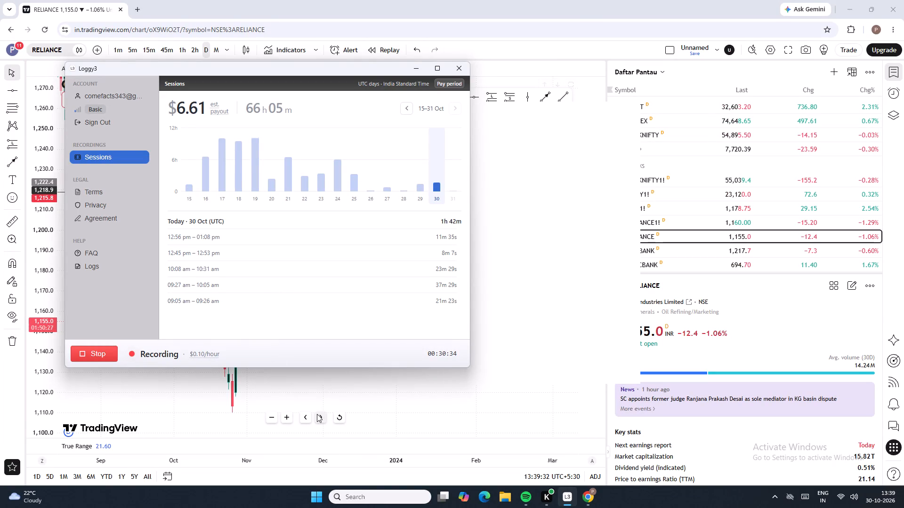
Return to the Reliance daily chart and examine price action around the 1,218.9 horizontal line from July 2023 into January 2024.
left_click(480, 407)
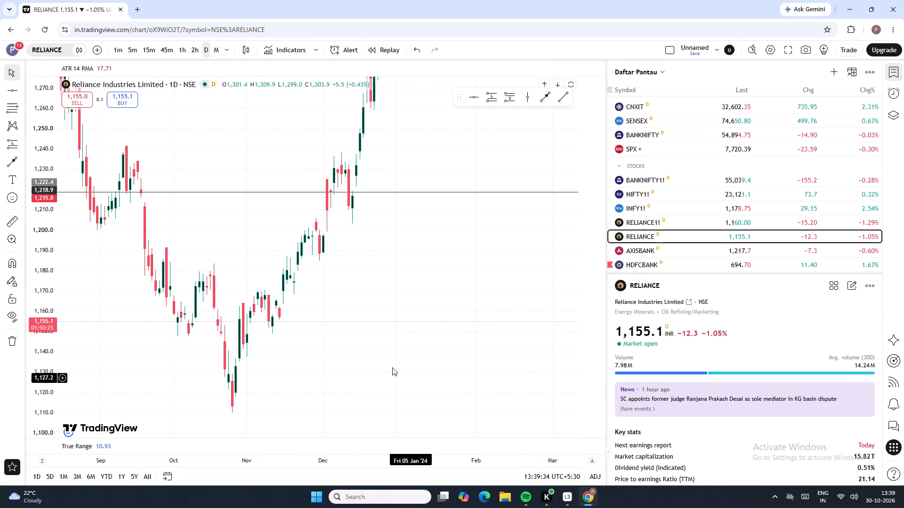
left_click_drag(310, 297, 471, 363)
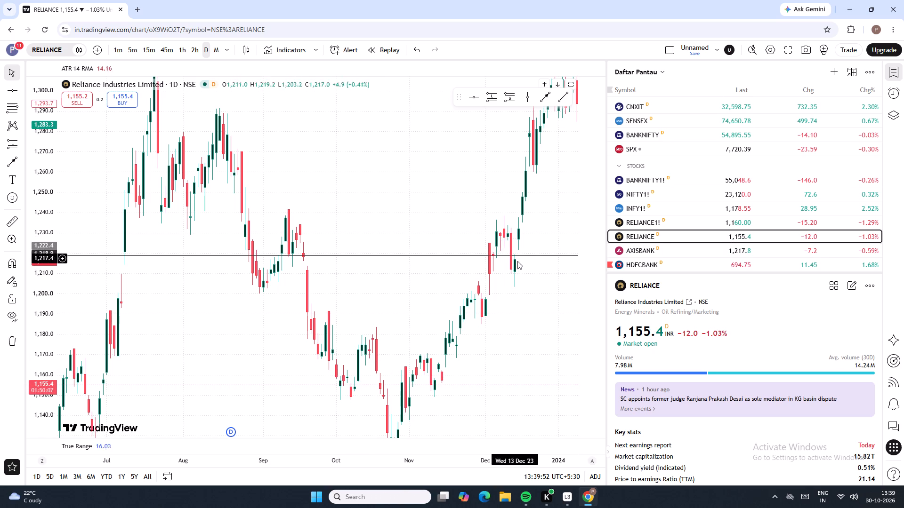
left_click_drag(508, 348, 239, 319)
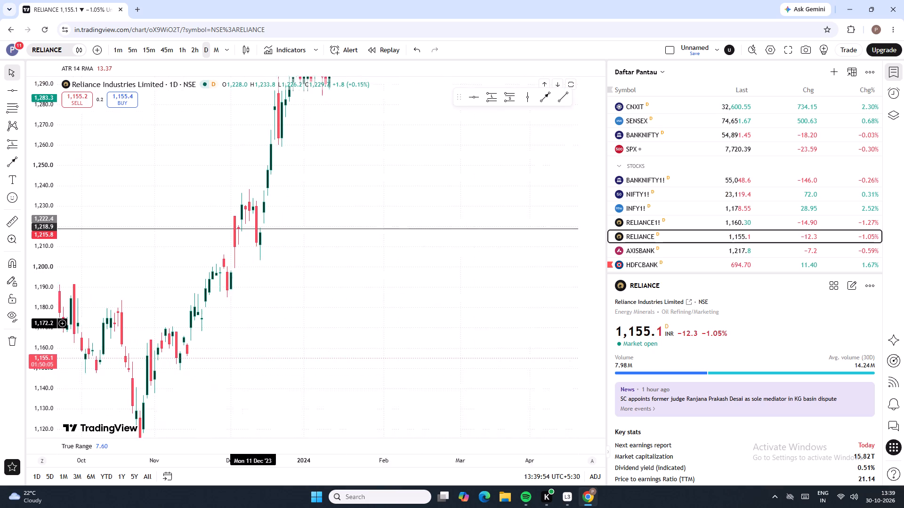
left_click_drag(239, 319, 239, 319)
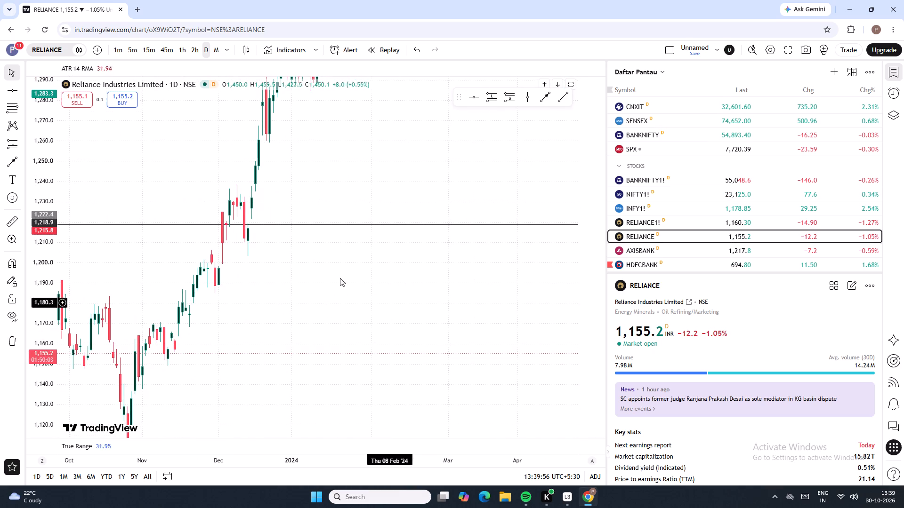
left_click_drag(294, 260, 338, 426)
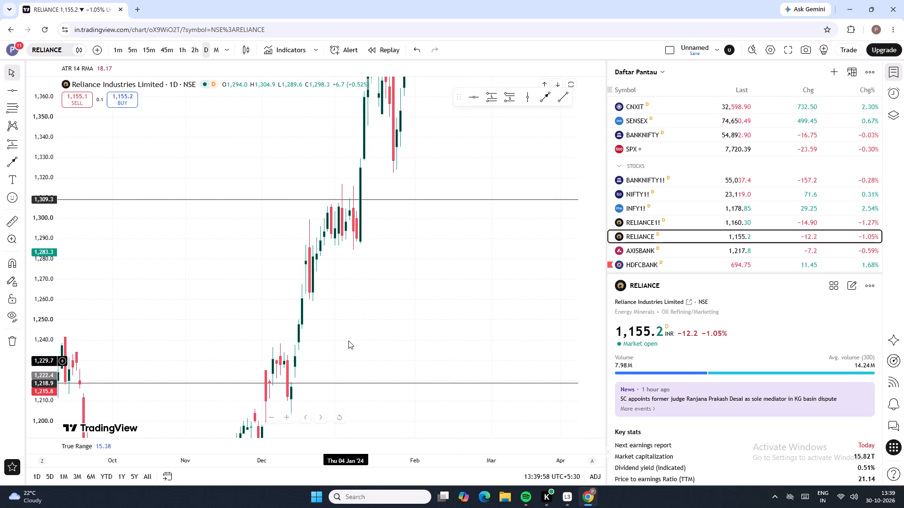
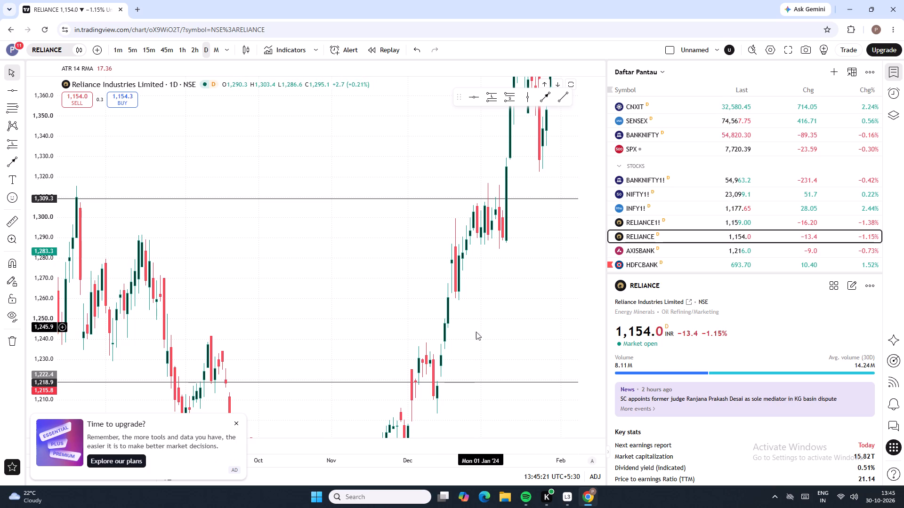
Dismiss the upgrade promotion and examine Reliance's daily price action below the 1,218.9 line from September to November 2023.
left_click(235, 422)
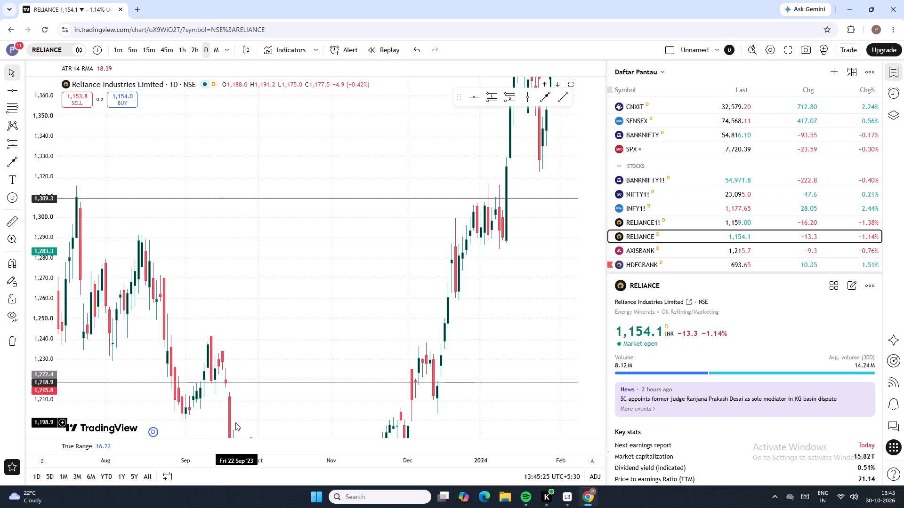
left_click_drag(314, 378, 319, 340)
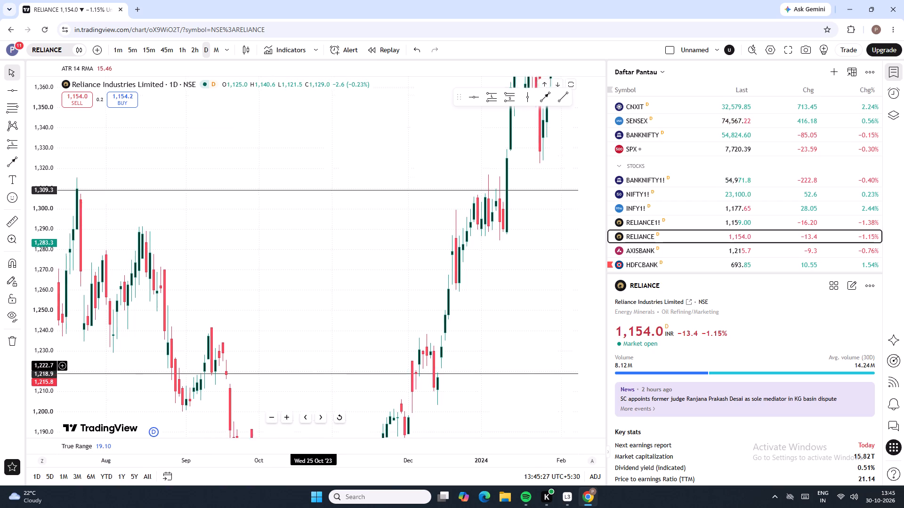
left_click_drag(319, 340, 385, 176)
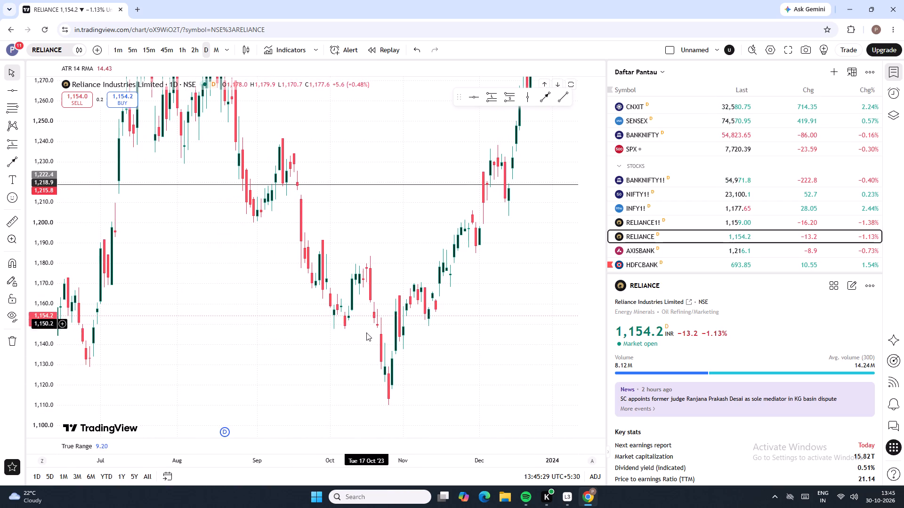
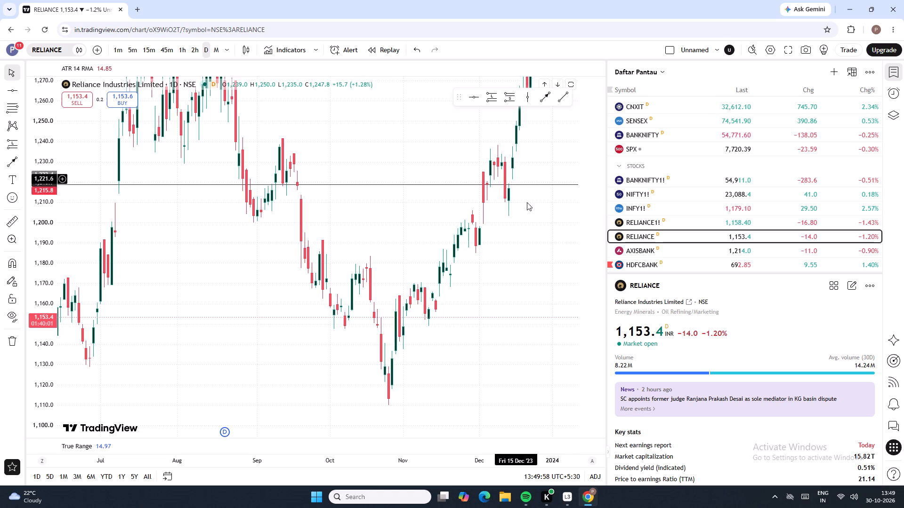
Examine Reliance's daily price action from December 2023 into April 2024, around and above the 1,309.3 line.
scroll(539, 260, "down", 2)
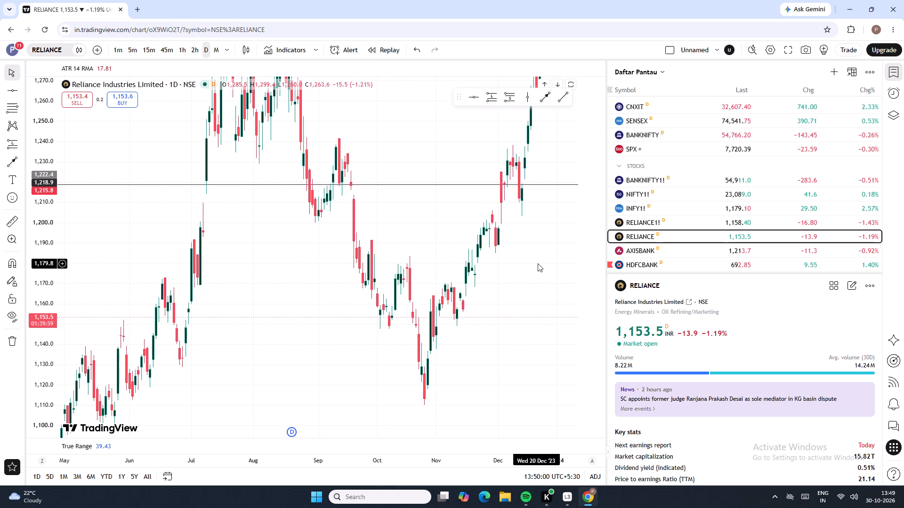
scroll(538, 263, "up", 3)
scroll(537, 263, "down", 1)
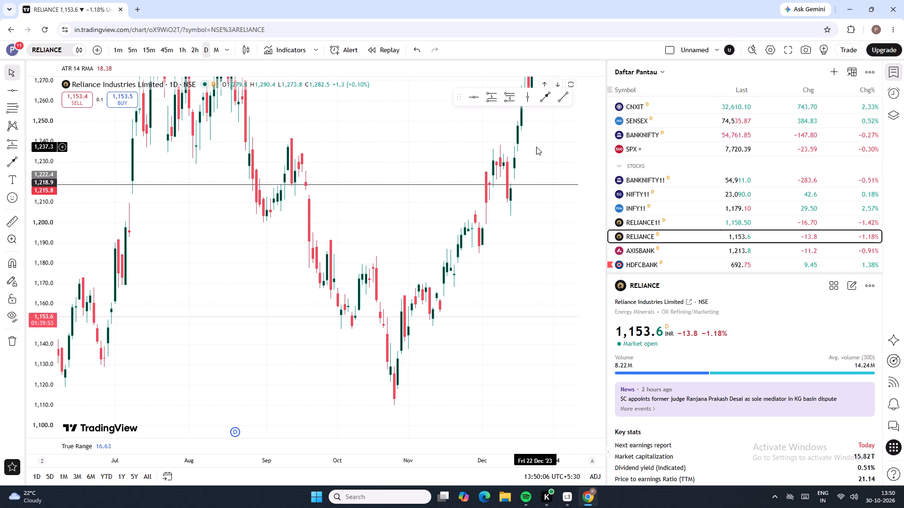
left_click_drag(537, 146, 490, 324)
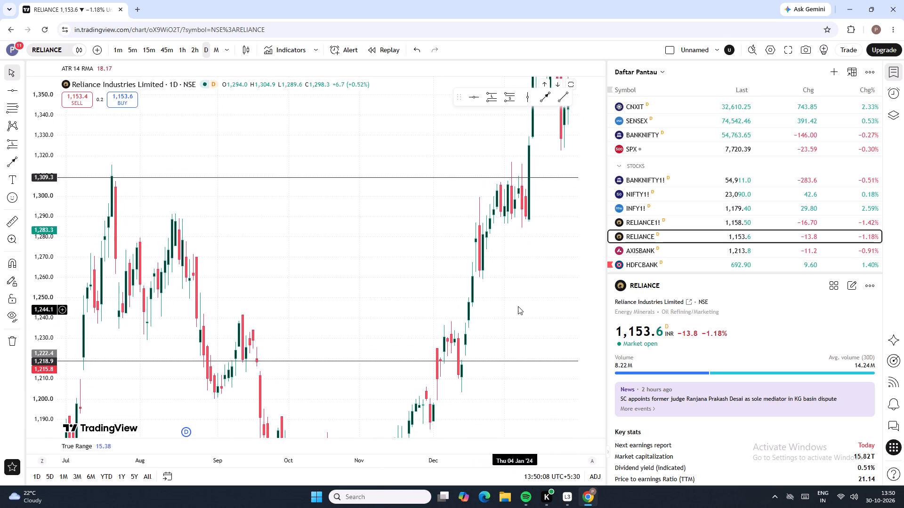
left_click_drag(535, 277, 474, 341)
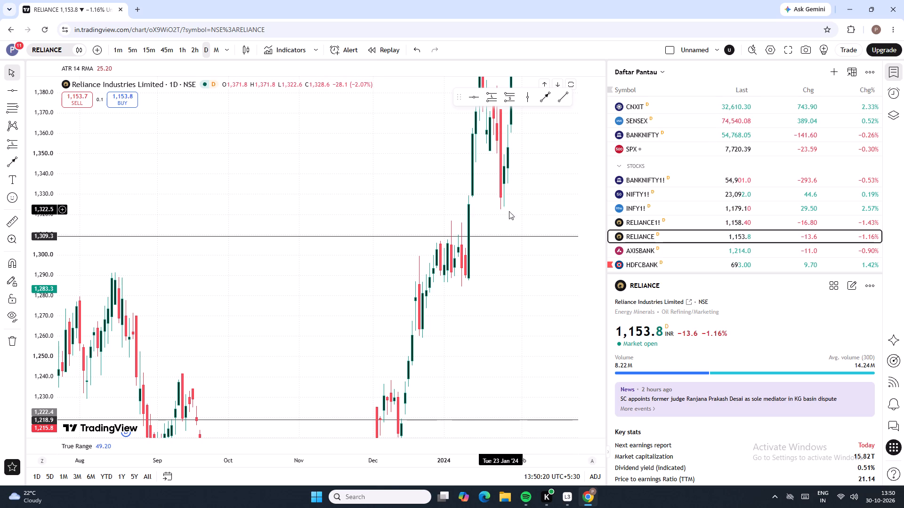
left_click_drag(535, 210, 426, 286)
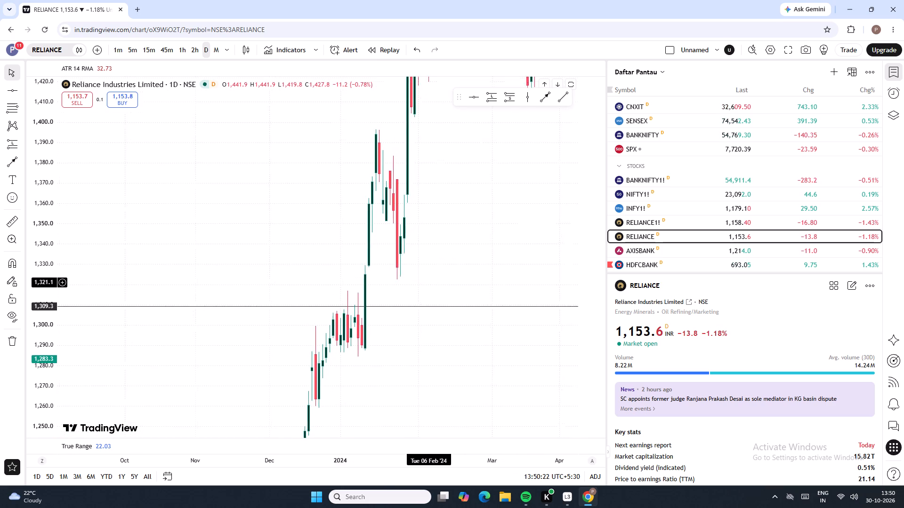
left_click_drag(426, 286, 383, 397)
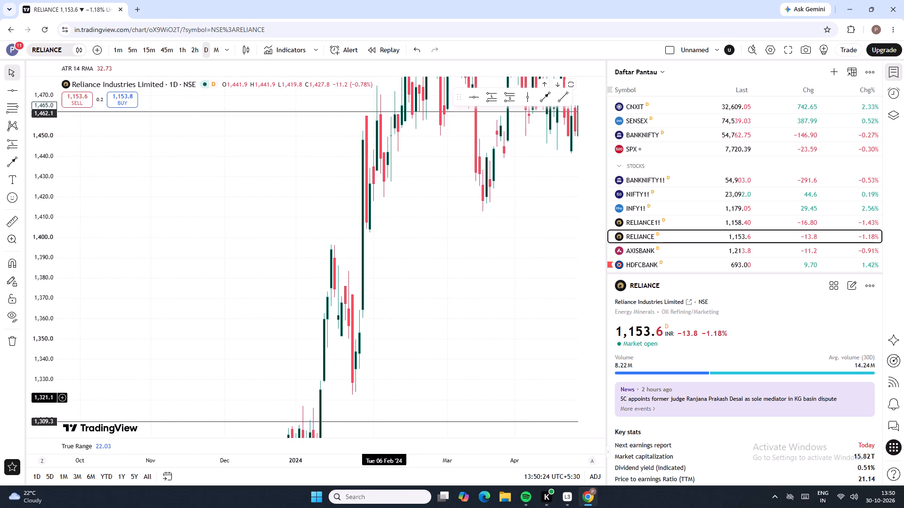
left_click_drag(383, 397, 478, 273)
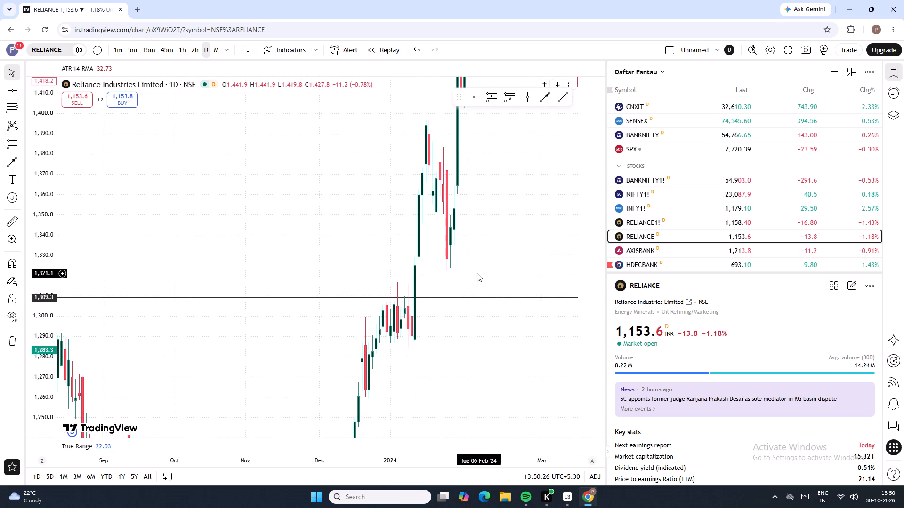
Draw a horizontal line at the late-January 2024 swing low and adjust it to about 1,322.
left_click(471, 96)
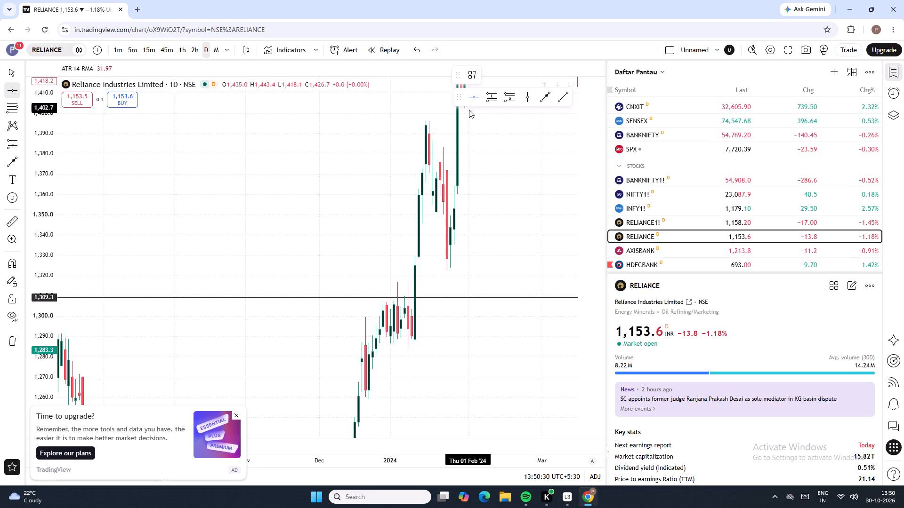
left_click(475, 98)
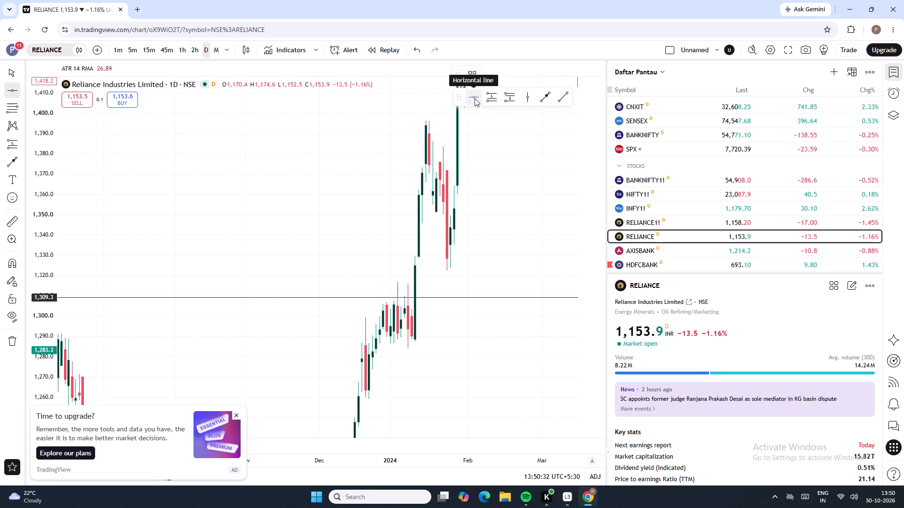
left_click(473, 98)
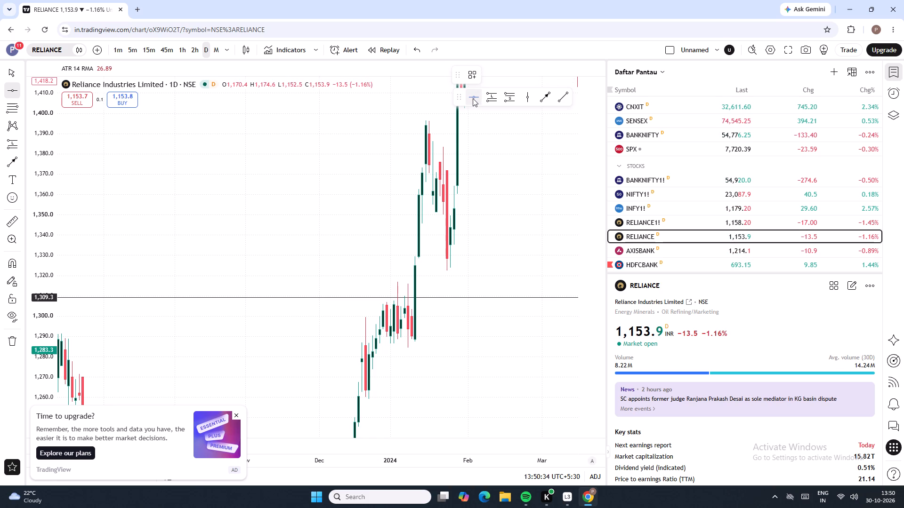
left_click(447, 270)
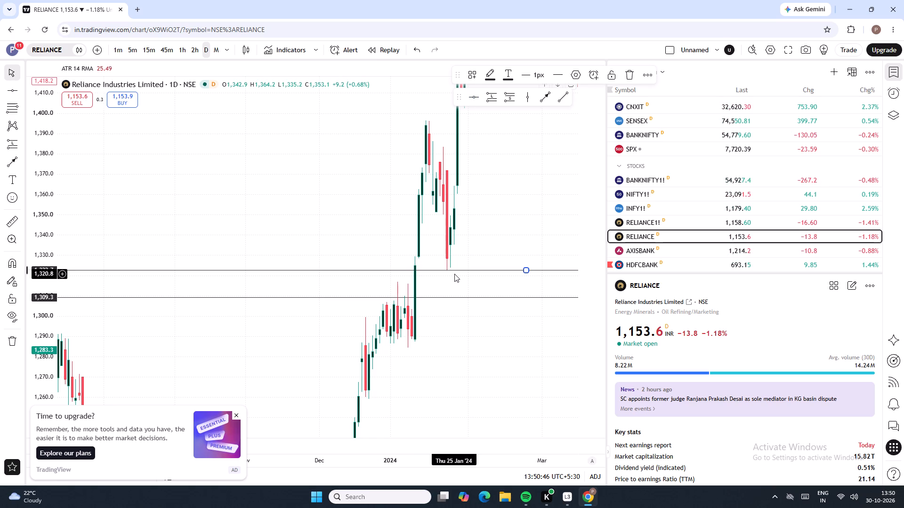
left_click(442, 270)
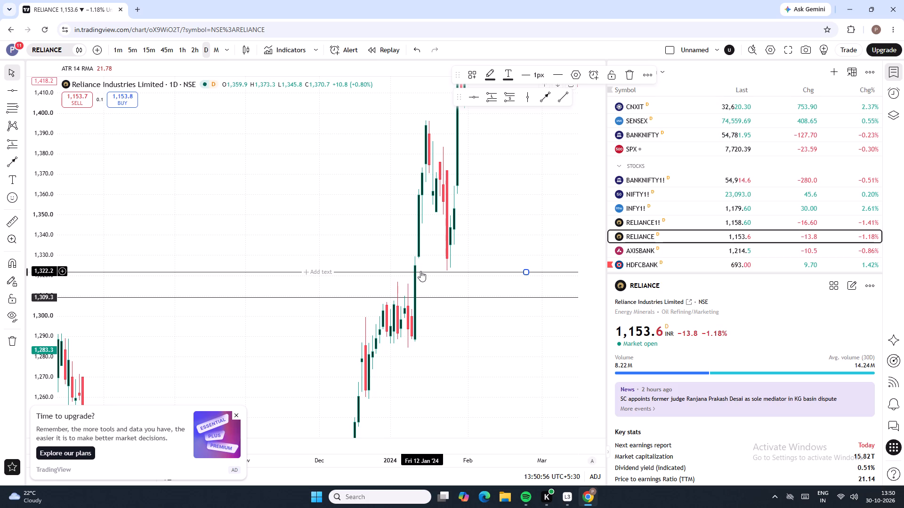
left_click(420, 271)
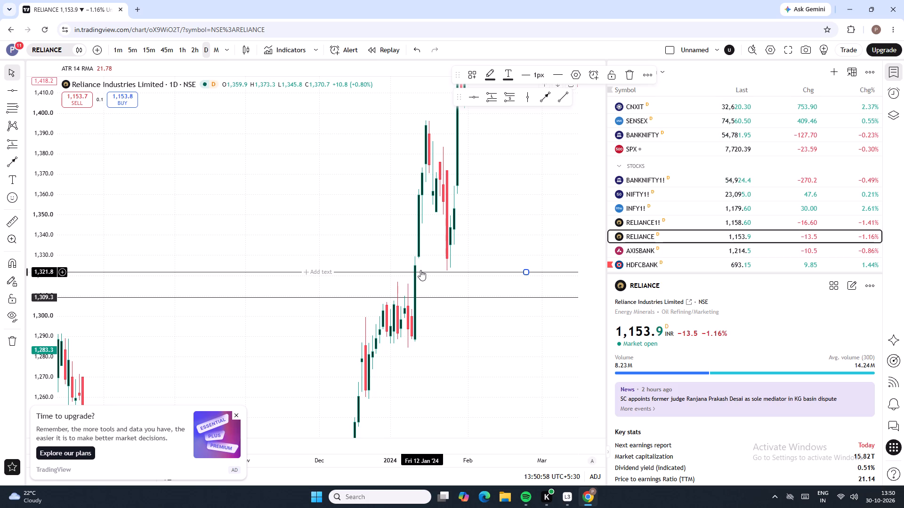
left_click(420, 272)
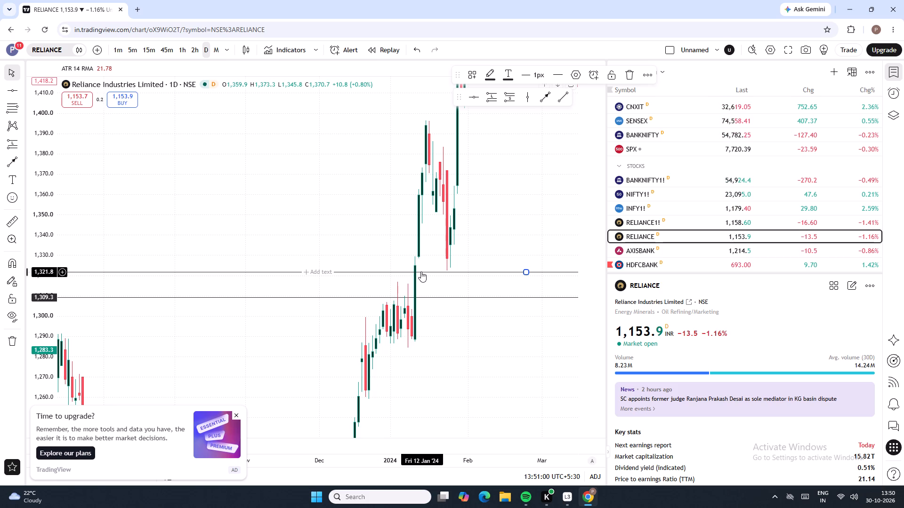
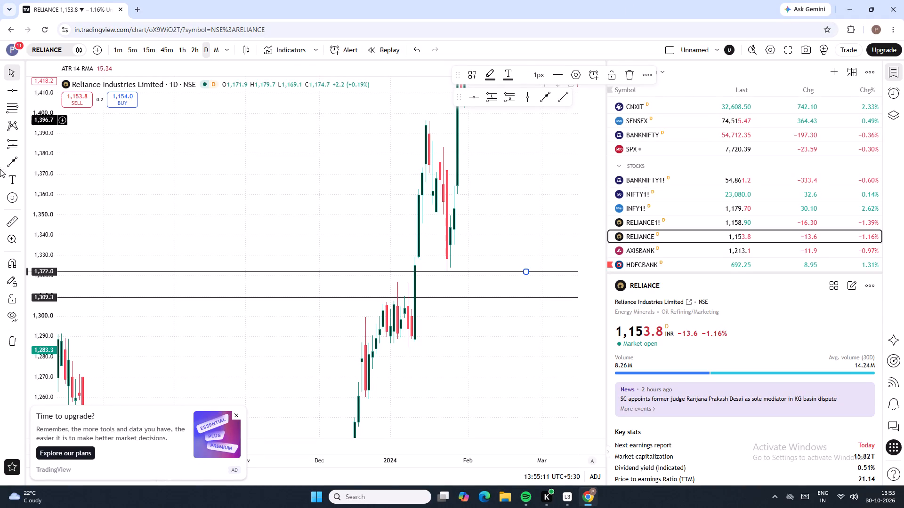
Examine Reliance's daily price action from late January to June 2024, around the 1,462.1 line and down to the 1,322 level.
left_click_drag(169, 154, 39, 507)
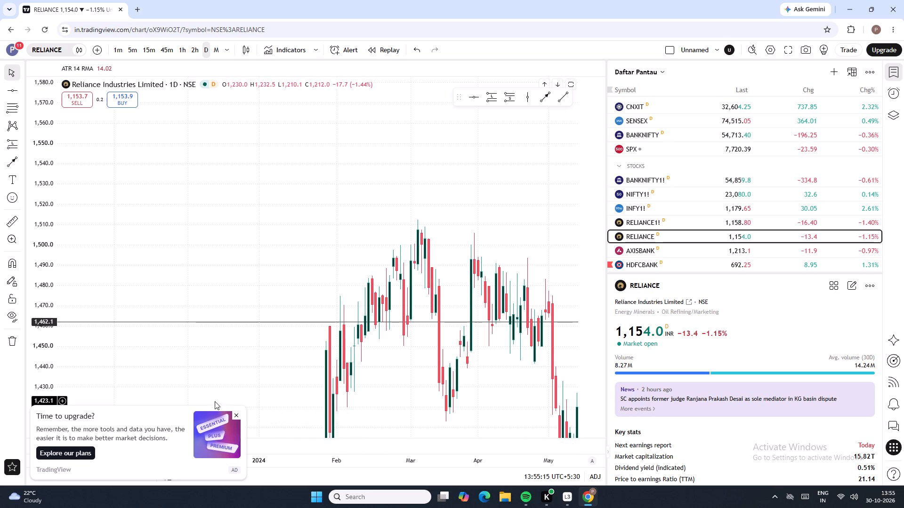
left_click(236, 416)
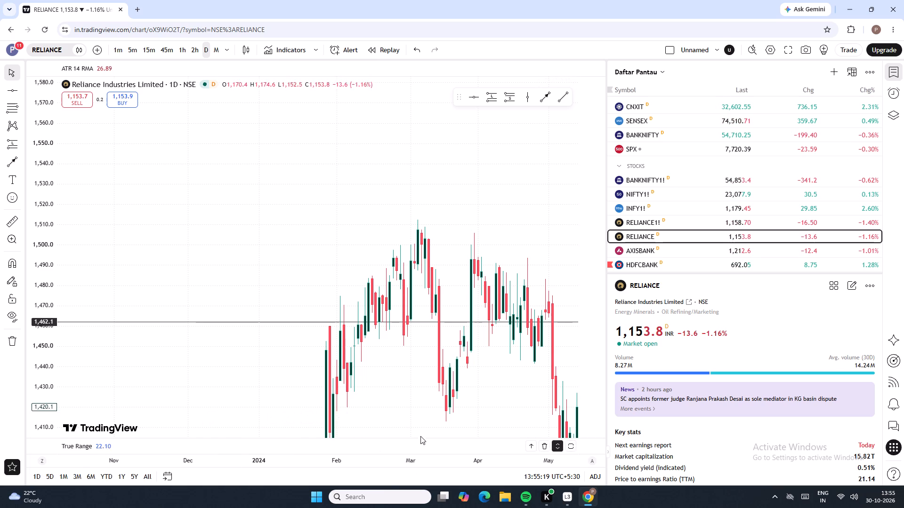
left_click_drag(420, 434, 365, 313)
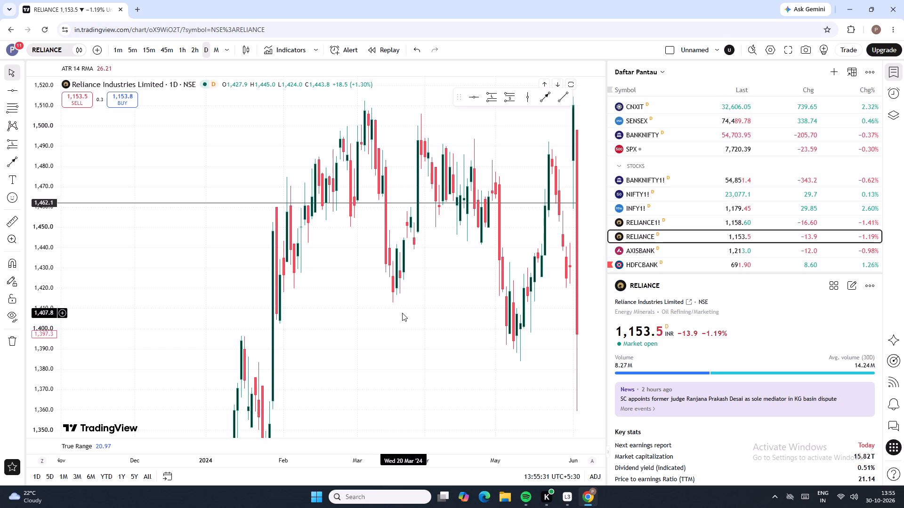
left_click_drag(418, 293, 420, 344)
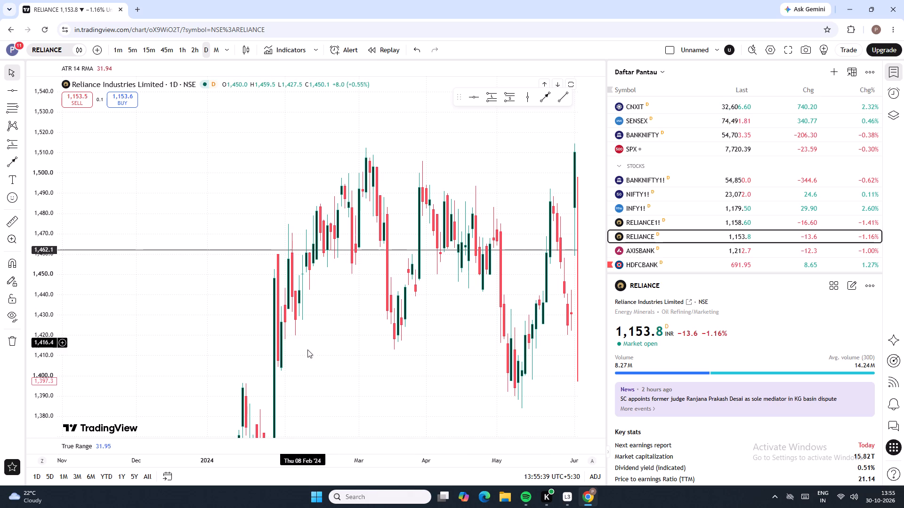
left_click_drag(339, 358, 520, 286)
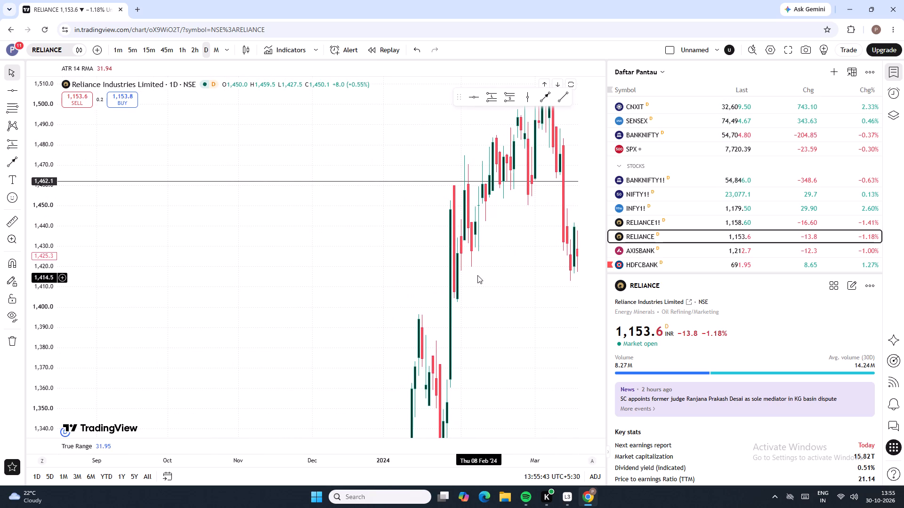
left_click_drag(469, 317, 490, 247)
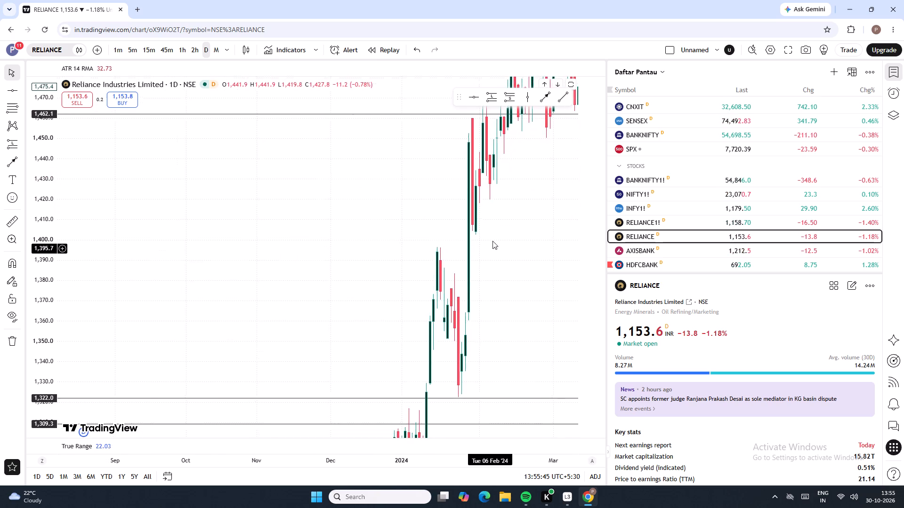
left_click_drag(498, 316, 494, 264)
left_click_drag(512, 232, 361, 458)
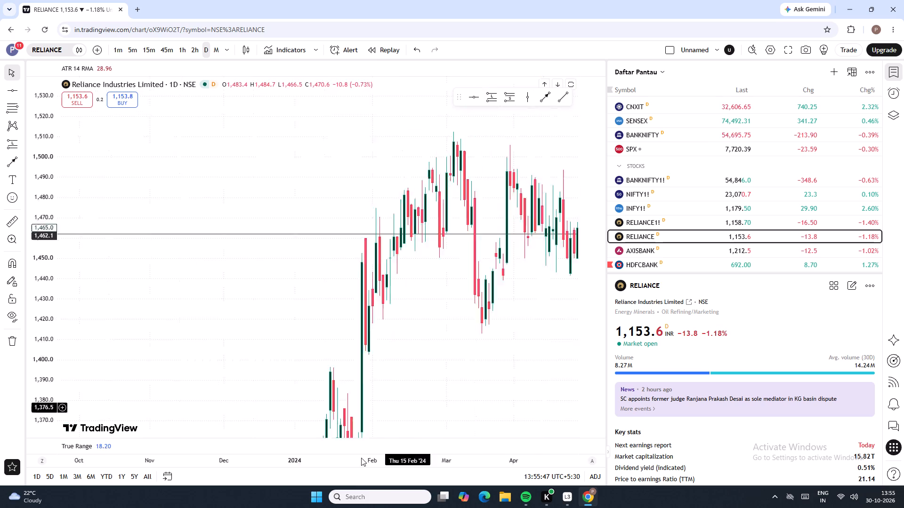
left_click_drag(361, 458, 345, 468)
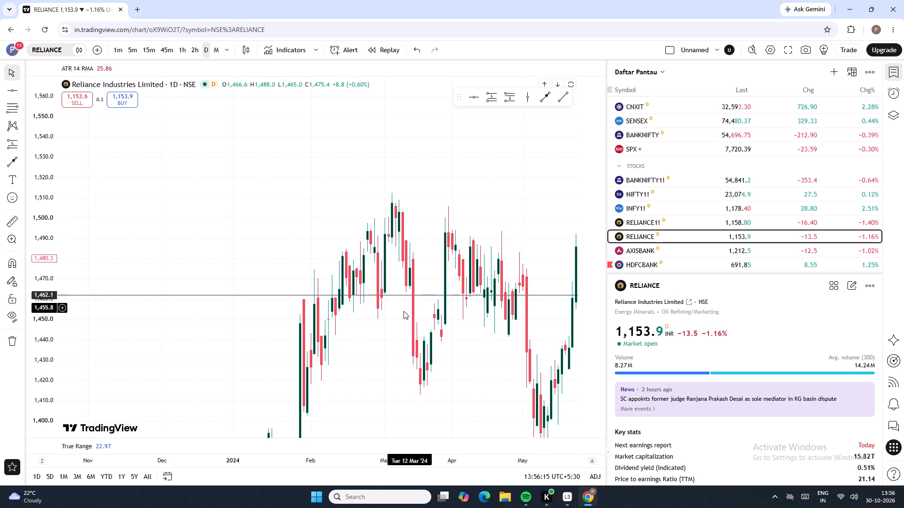
Draw an arrow just above the 1,322 line at about 1,327, from 18 December 2023 to the 8 January 2024 candle.
left_click_drag(363, 357, 413, 271)
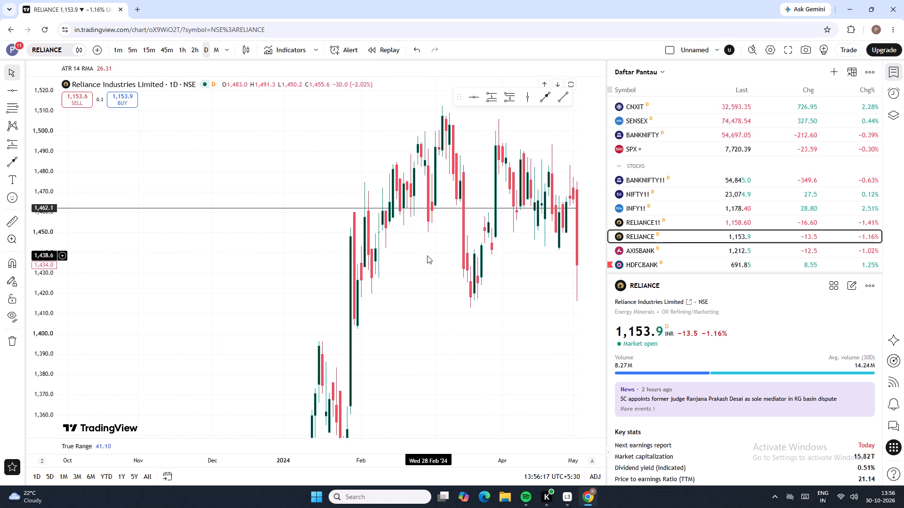
left_click_drag(392, 345, 419, 291)
left_click_drag(423, 324, 435, 269)
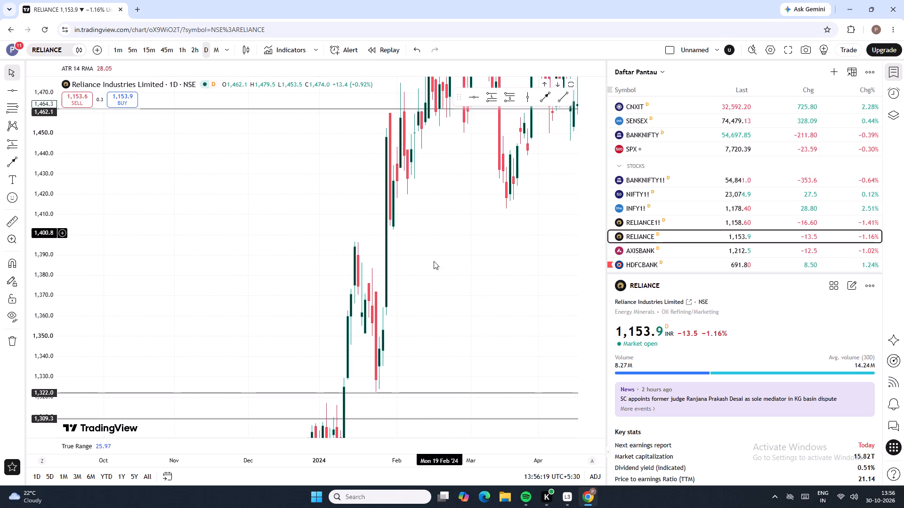
left_click_drag(429, 343, 434, 290)
left_click_drag(420, 314, 439, 242)
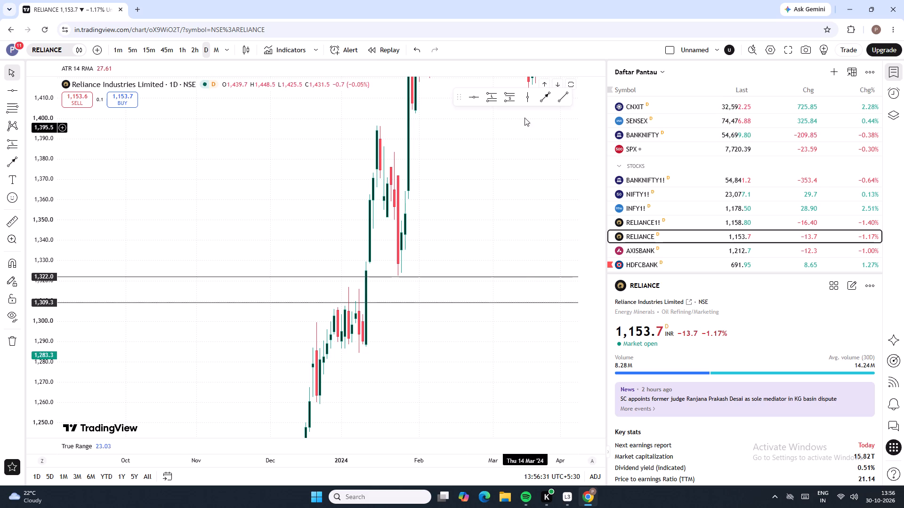
left_click(542, 98)
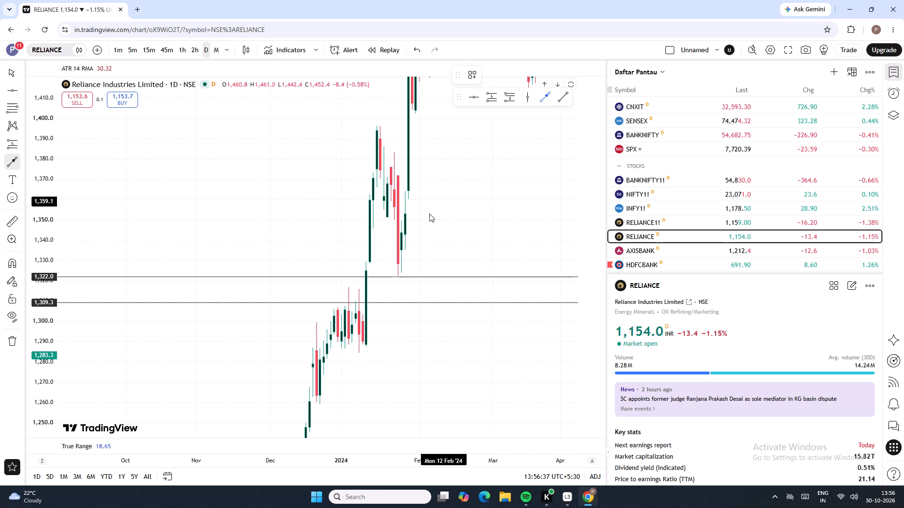
left_click(309, 266)
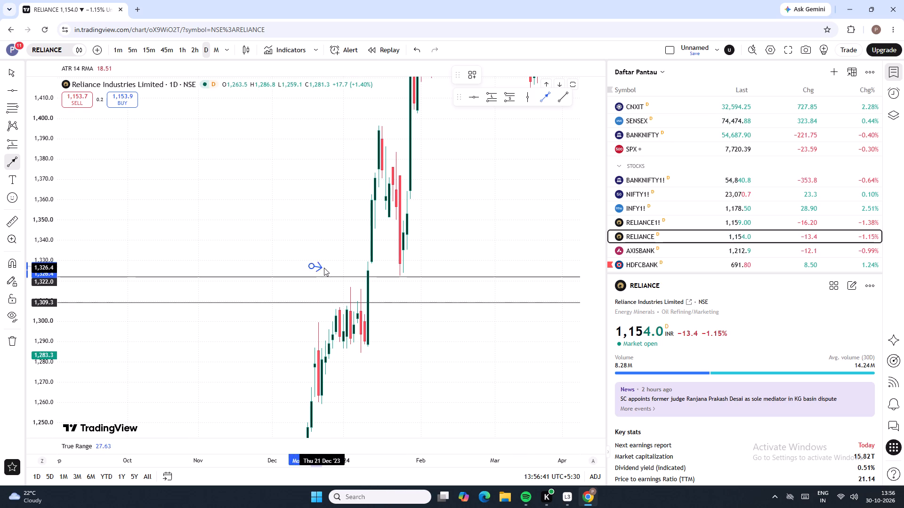
left_click(360, 265)
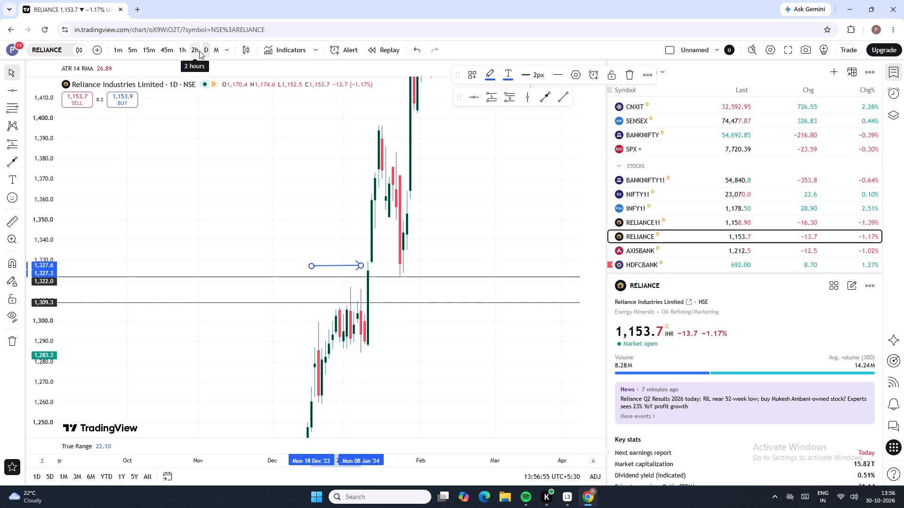
Switch the Reliance chart to the 2-hour interval.
left_click(195, 51)
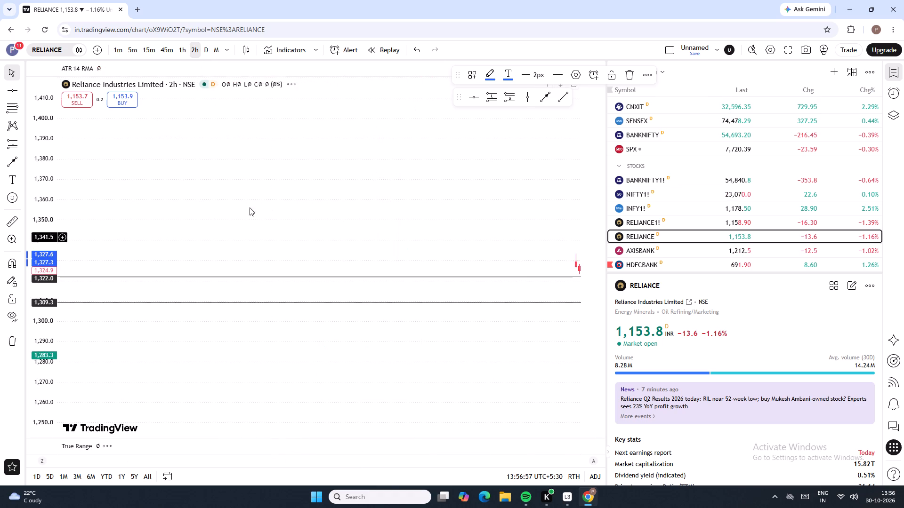
Trace Reliance's 2-hour price action back from June 2026 to late May 2025, staying on the chart page.
left_click_drag(177, 244, 183, 244)
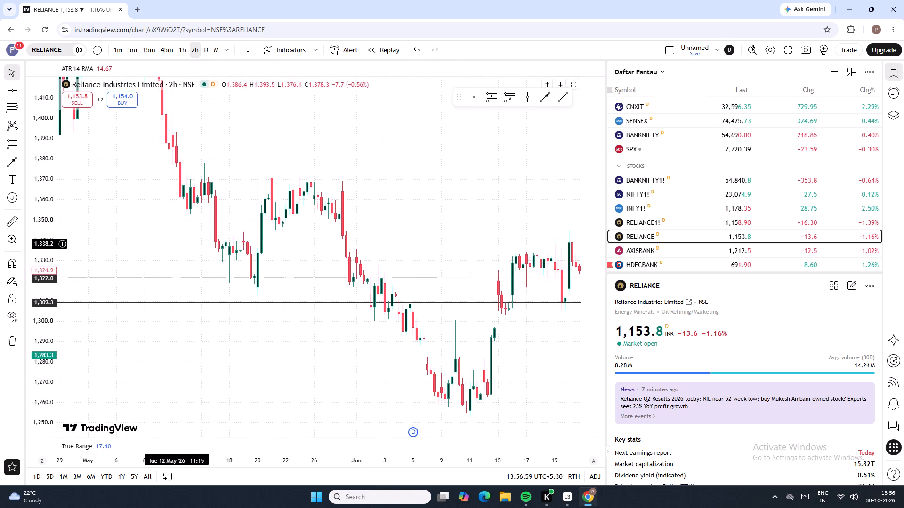
left_click_drag(183, 244, 399, 266)
left_click_drag(263, 244, 443, 270)
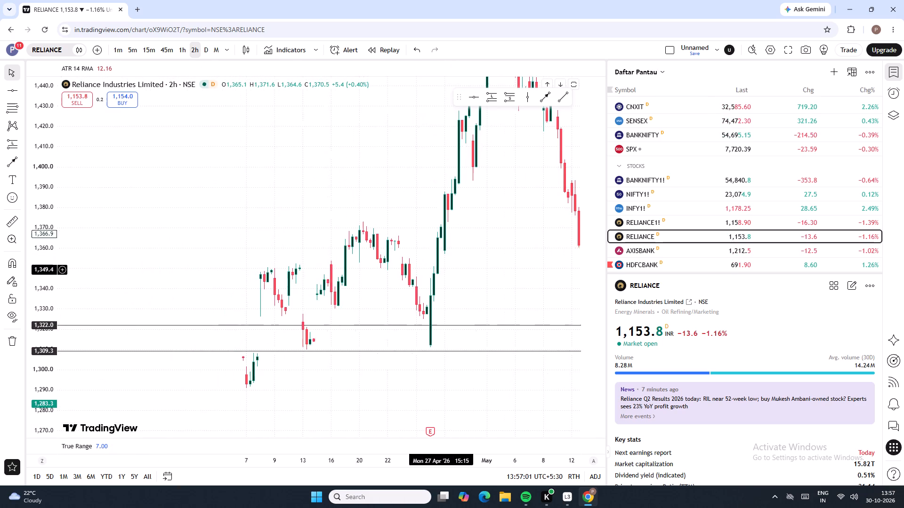
left_click_drag(443, 270, 443, 270)
left_click_drag(215, 245, 447, 268)
left_click_drag(199, 247, 386, 264)
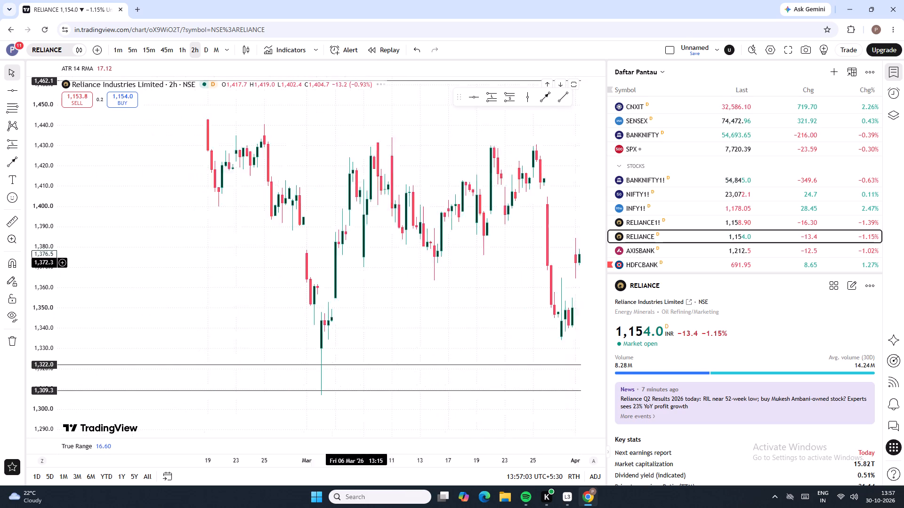
left_click_drag(386, 264, 411, 264)
left_click_drag(180, 238, 443, 269)
left_click_drag(260, 247, 515, 280)
left_click_drag(259, 242, 611, 302)
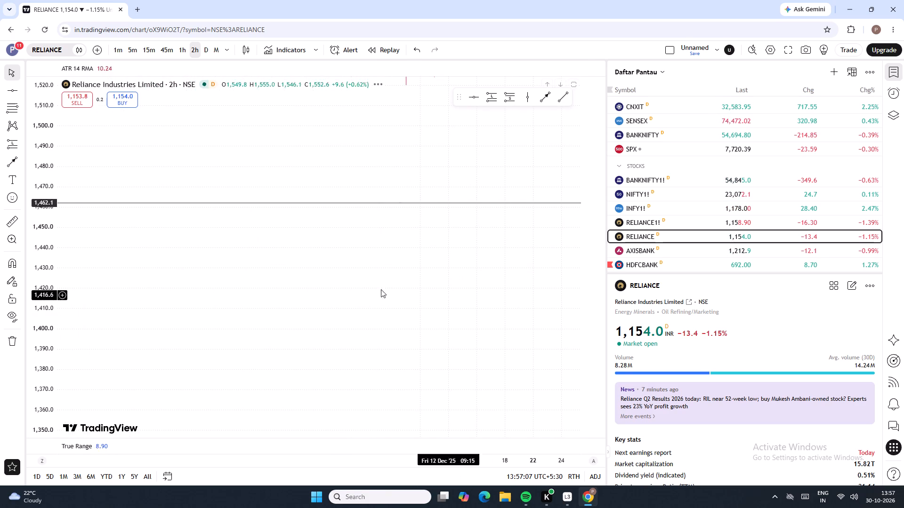
left_click_drag(229, 283, 549, 394)
left_click_drag(248, 240, 527, 281)
left_click_drag(287, 251, 576, 289)
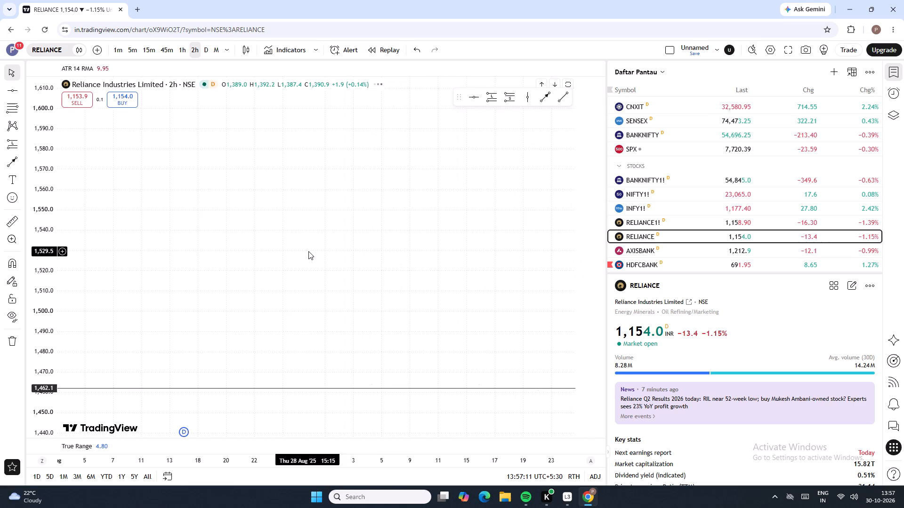
left_click_drag(338, 308, 347, 237)
left_click_drag(330, 380, 334, 358)
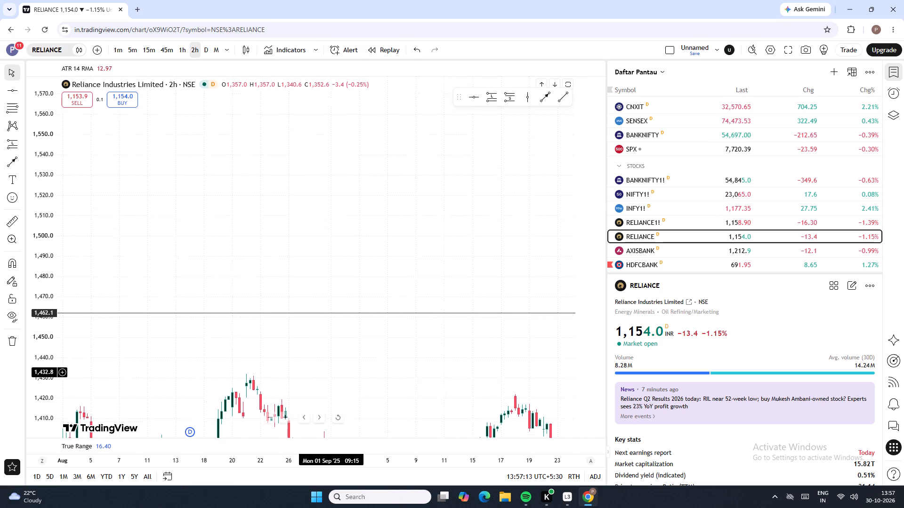
left_click_drag(334, 358, 359, 234)
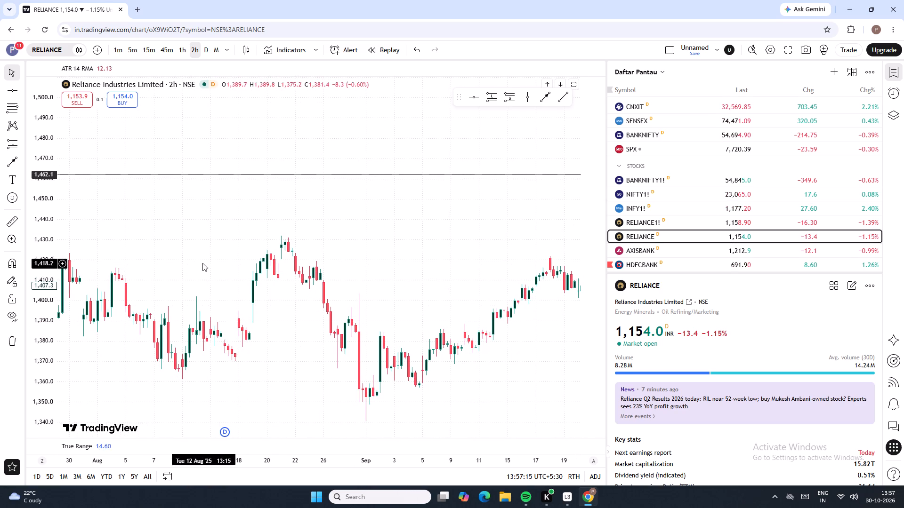
left_click_drag(202, 263, 525, 265)
left_click_drag(158, 285, 514, 350)
left_click_drag(285, 310, 514, 350)
left_click_drag(514, 350, 515, 350)
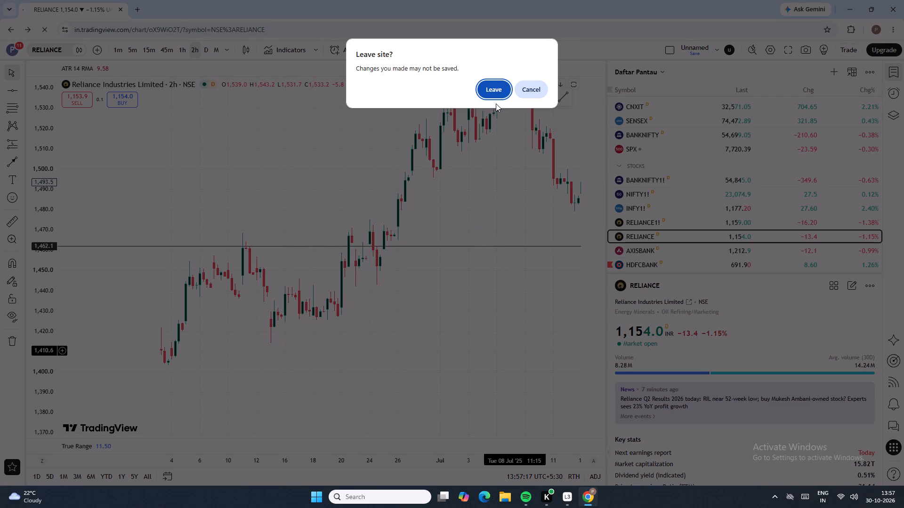
left_click(530, 89)
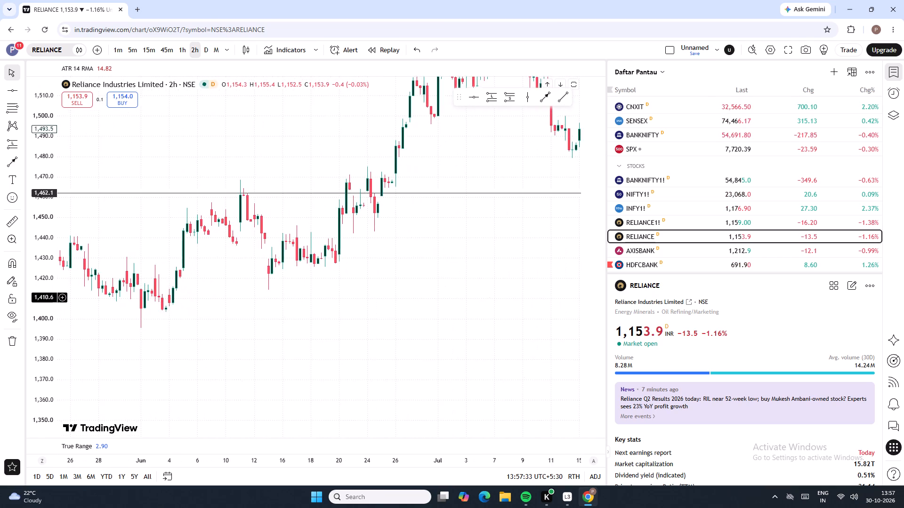
left_click(551, 310)
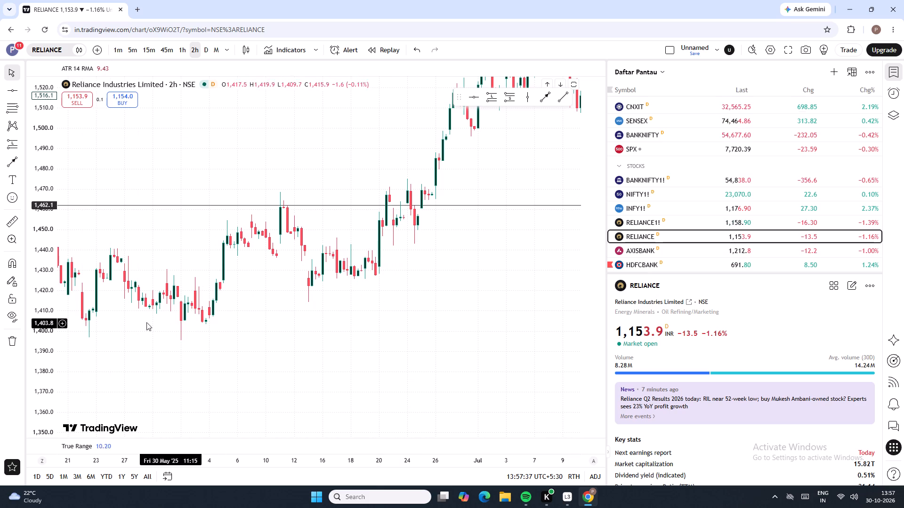
Examine the 2-hour price action from May 2025 back to late 2024, including around the January 2025 long position and the 1,218.9 line.
left_click_drag(122, 322, 627, 344)
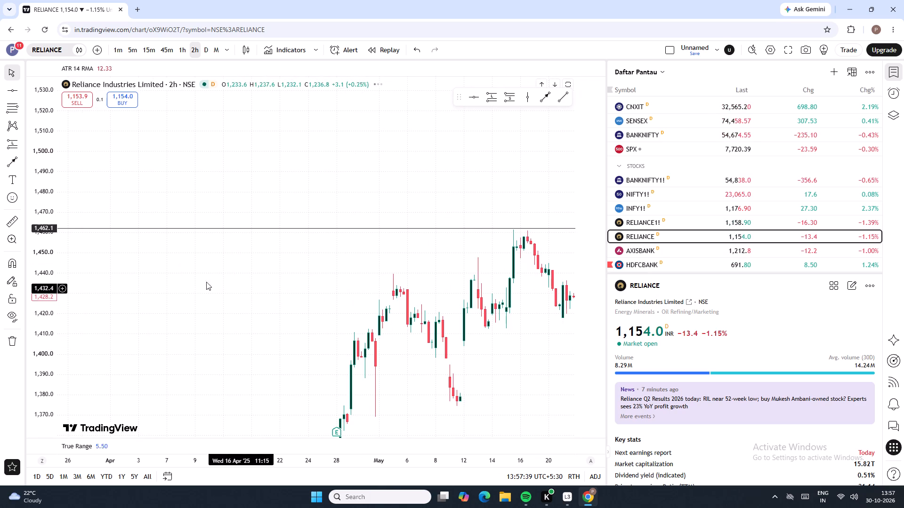
left_click_drag(195, 280, 533, 280)
left_click_drag(359, 338, 380, 260)
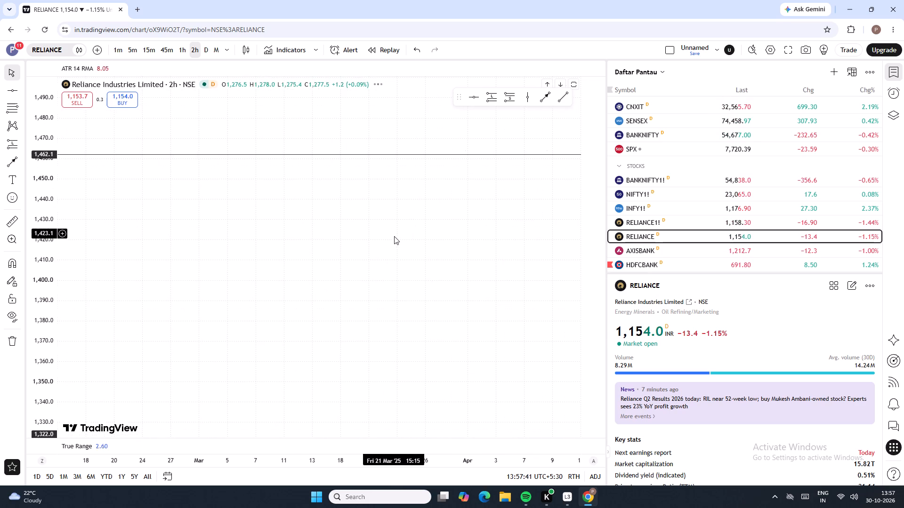
left_click_drag(345, 346, 357, 281)
left_click_drag(330, 317, 411, 220)
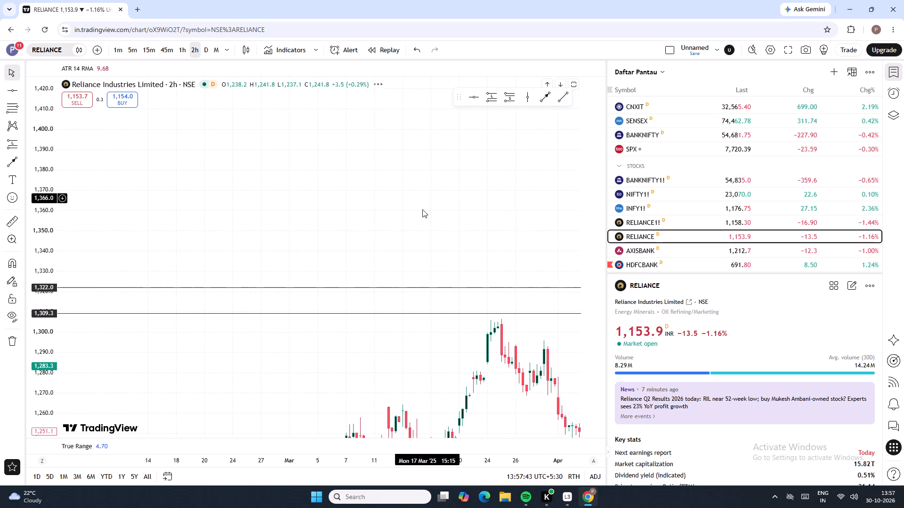
left_click_drag(299, 352, 396, 245)
left_click_drag(298, 345, 323, 297)
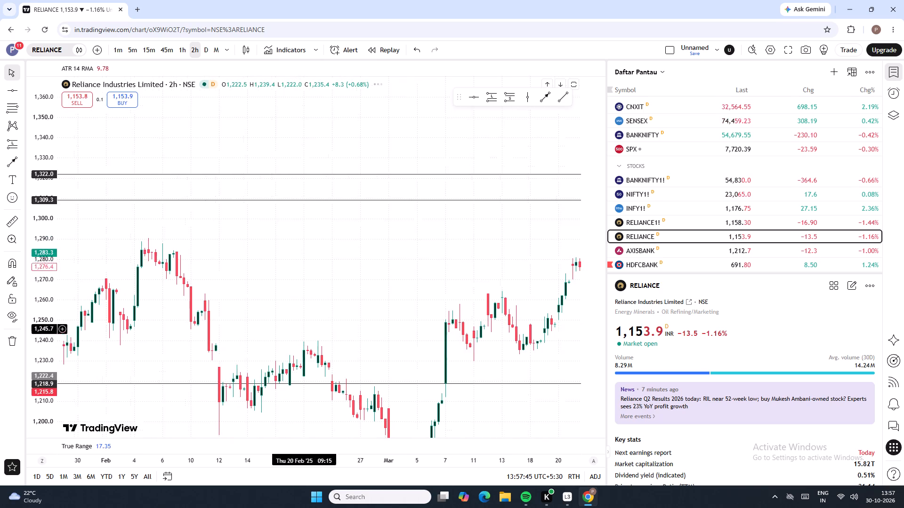
left_click_drag(323, 297, 481, 189)
left_click_drag(221, 284, 398, 294)
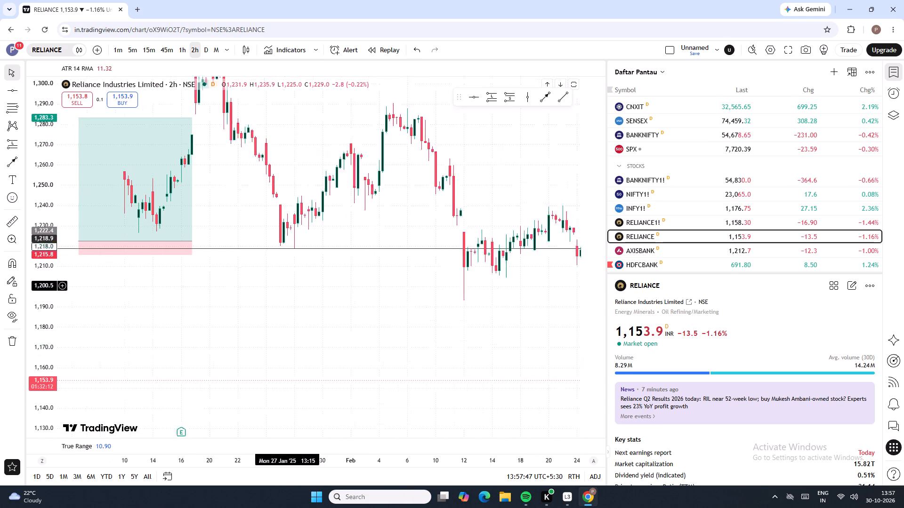
left_click_drag(398, 294, 704, 295)
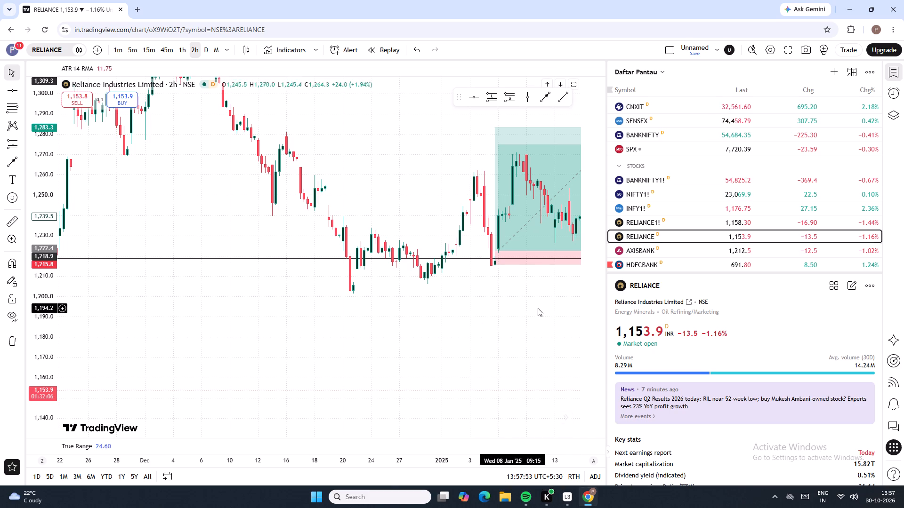
left_click_drag(522, 308, 263, 248)
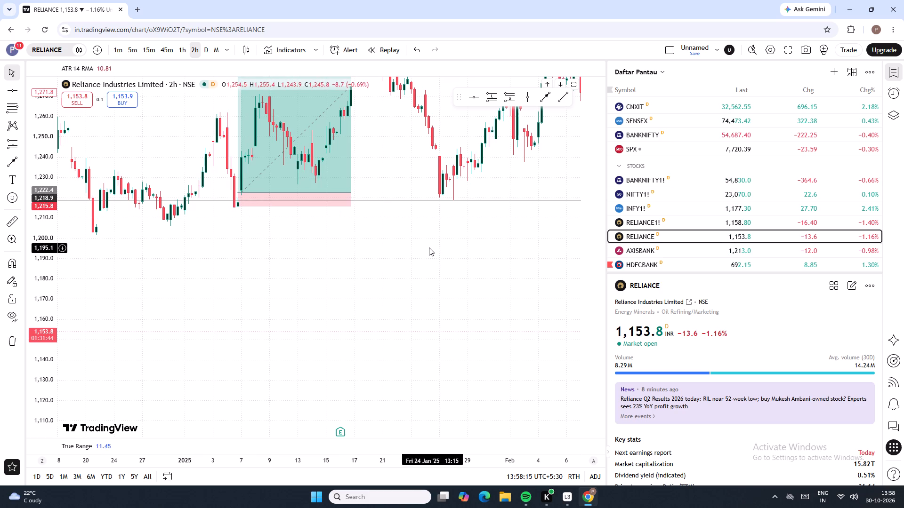
left_click_drag(416, 256, 414, 353)
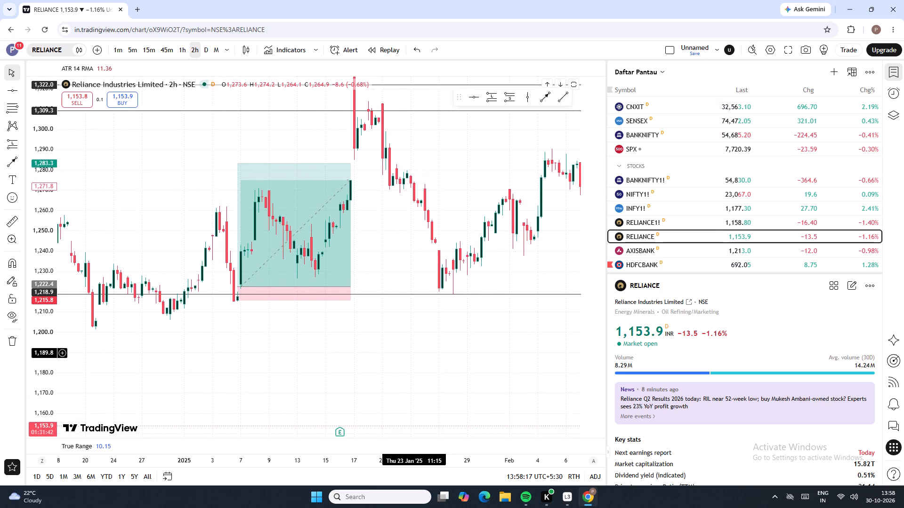
left_click_drag(414, 353, 388, 370)
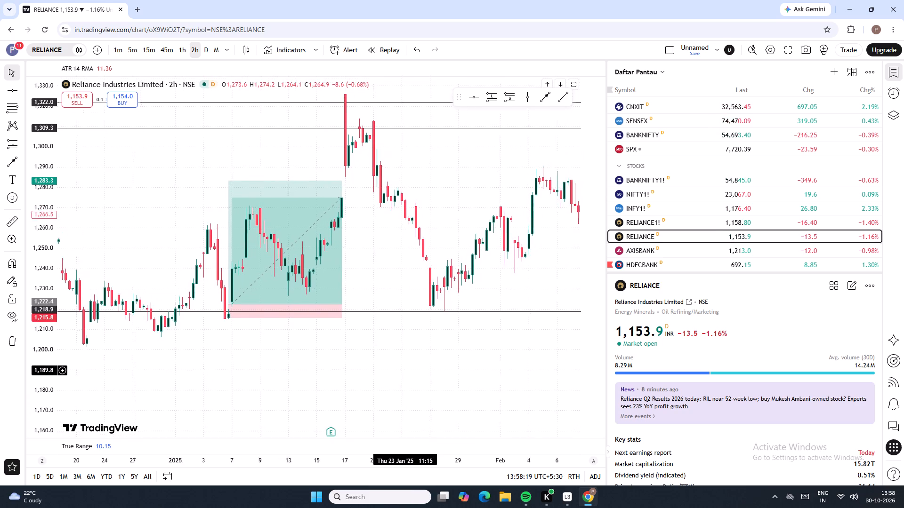
left_click_drag(388, 370, 241, 325)
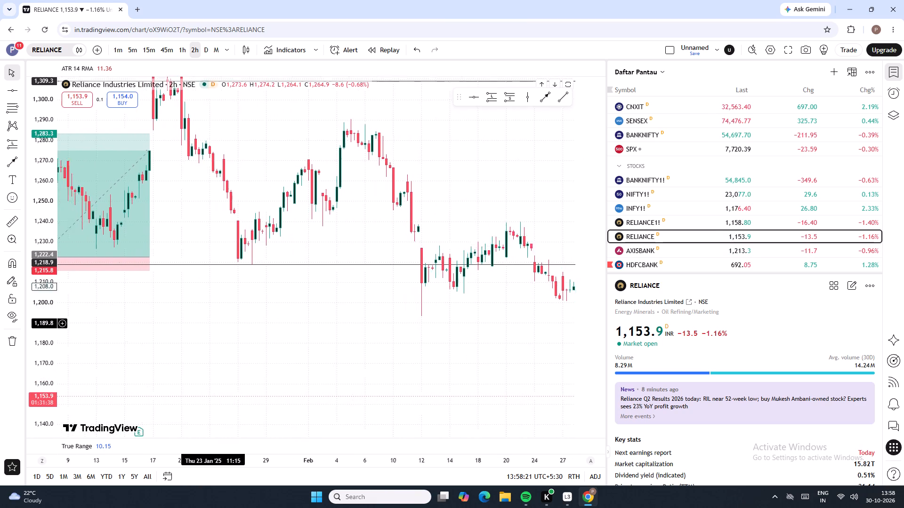
Trace Reliance's 2-hour price action back from January 2025 to June 2024, following price relative to the marked horizontal levels.
left_click_drag(241, 325, 555, 308)
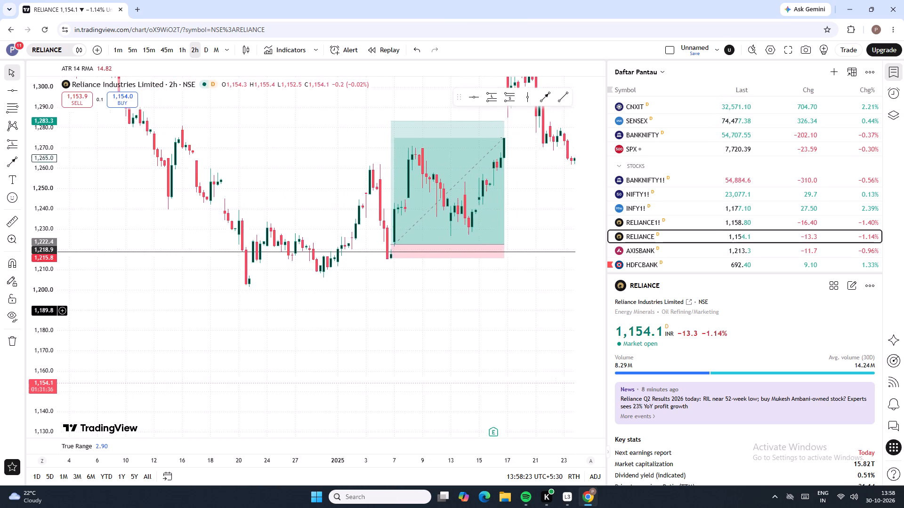
left_click_drag(555, 308, 596, 298)
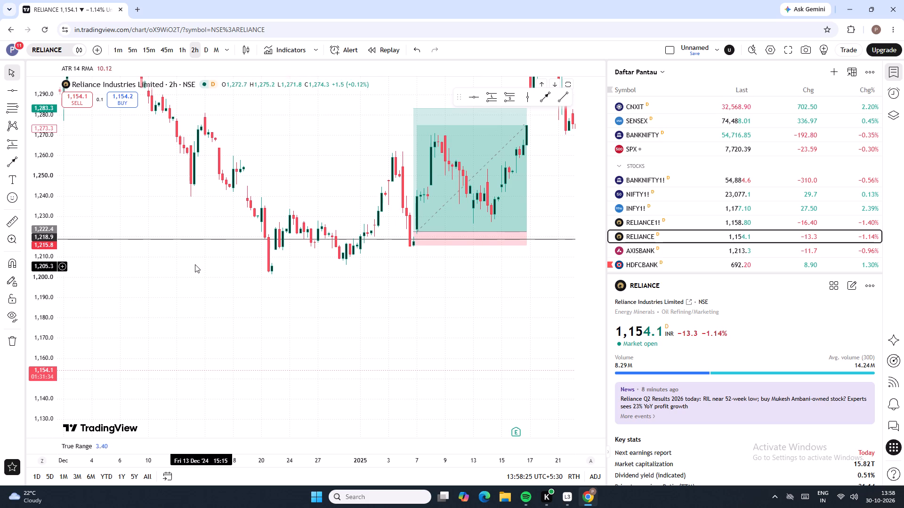
left_click_drag(197, 277, 505, 336)
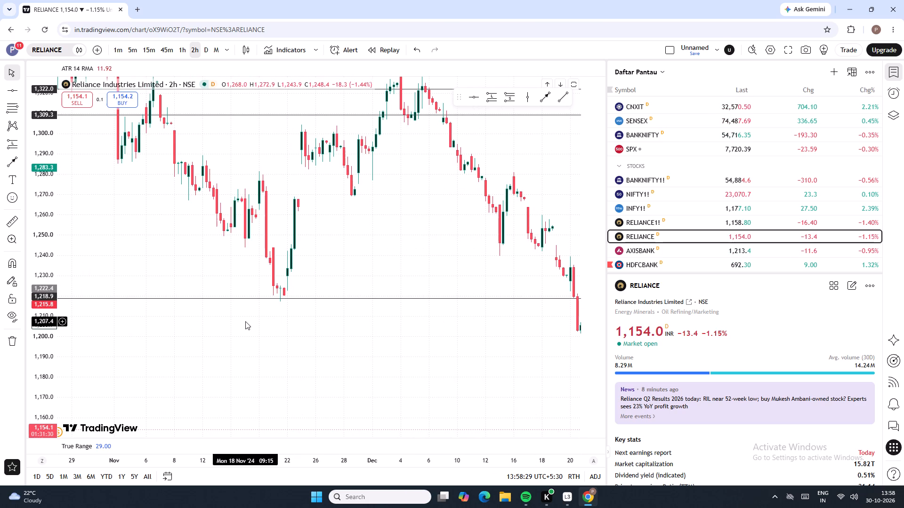
left_click_drag(245, 321, 591, 347)
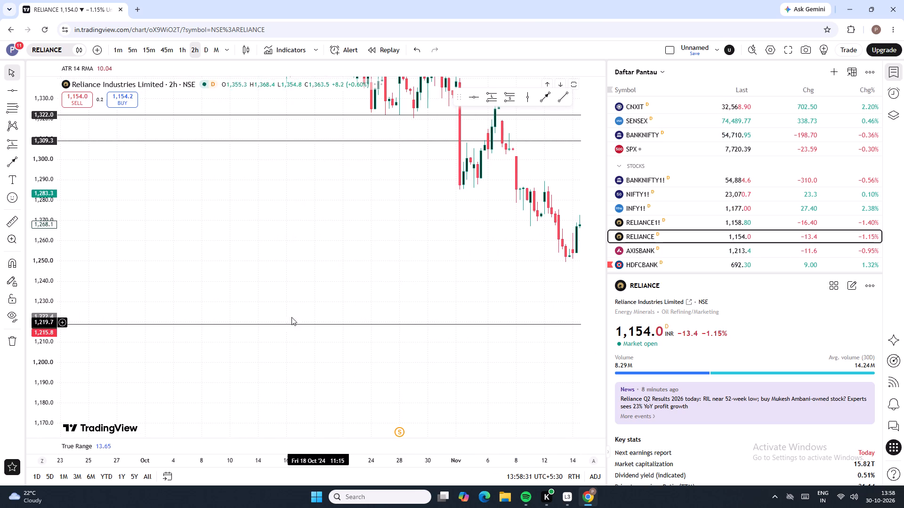
left_click_drag(266, 252, 576, 332)
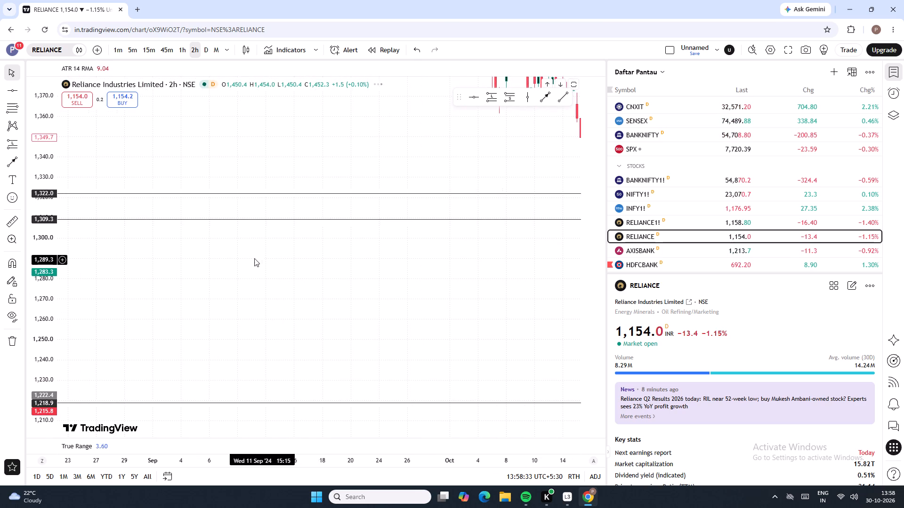
left_click_drag(254, 258, 570, 337)
left_click_drag(174, 248, 371, 259)
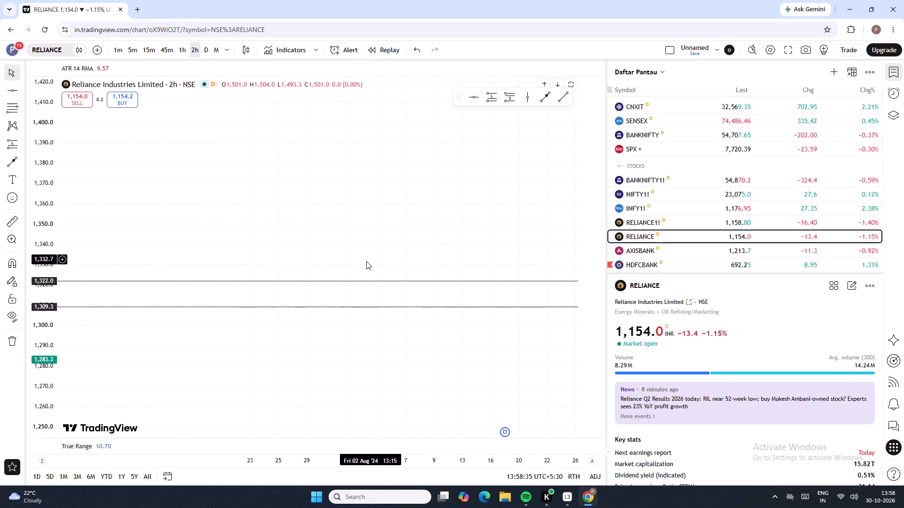
left_click_drag(198, 220, 512, 276)
left_click_drag(125, 199, 382, 282)
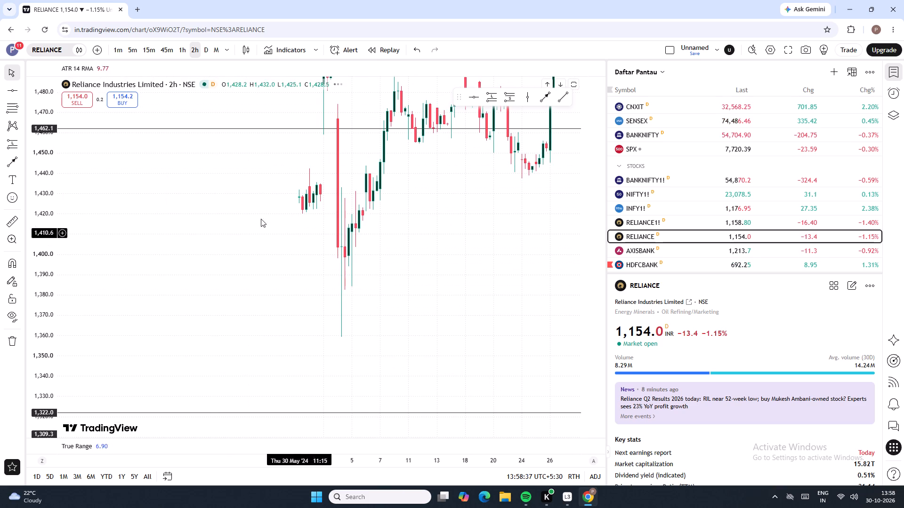
Trace the 2-hour price action back from June 2024 to December 2023, and examine the January 2024 breakout beside the arrow.
left_click_drag(242, 214, 528, 328)
left_click_drag(200, 253, 547, 322)
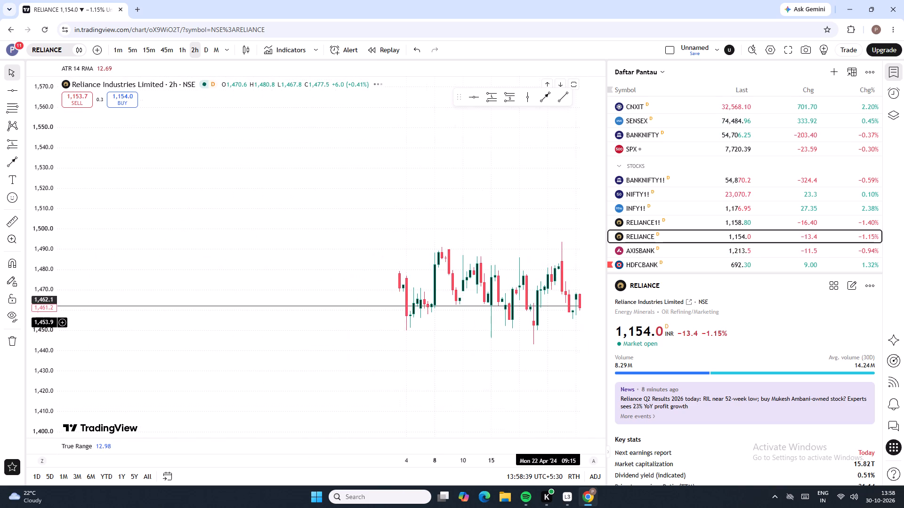
left_click_drag(547, 322, 544, 323)
left_click_drag(163, 223, 489, 254)
left_click_drag(216, 214, 241, 219)
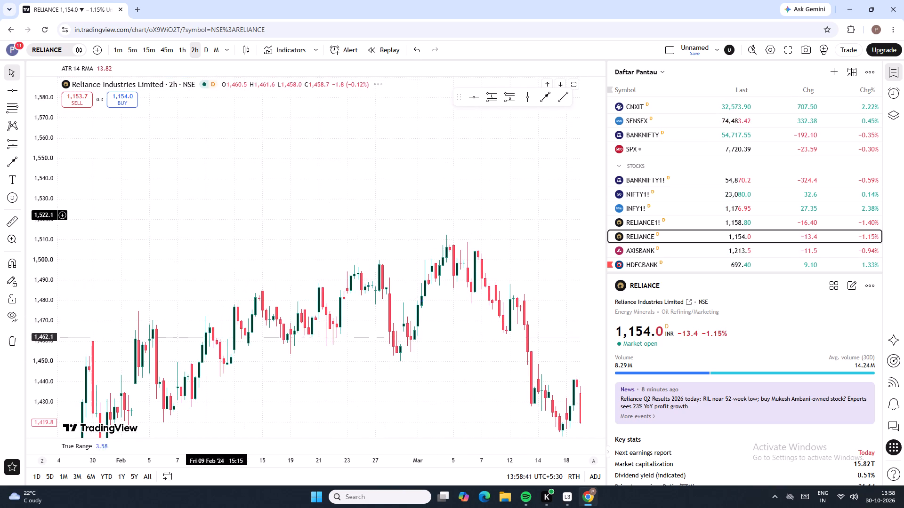
left_click_drag(241, 219, 567, 254)
left_click_drag(318, 267, 355, 211)
left_click_drag(310, 263, 278, 300)
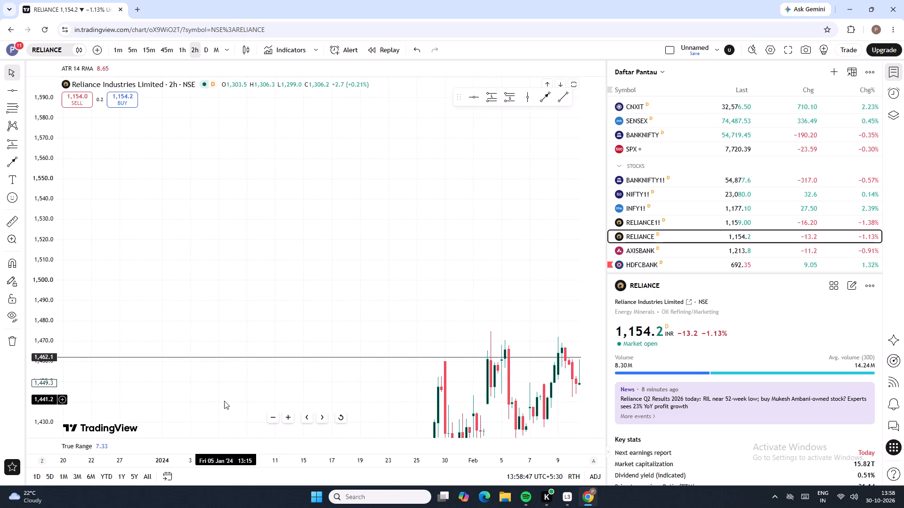
left_click_drag(224, 401, 524, 0)
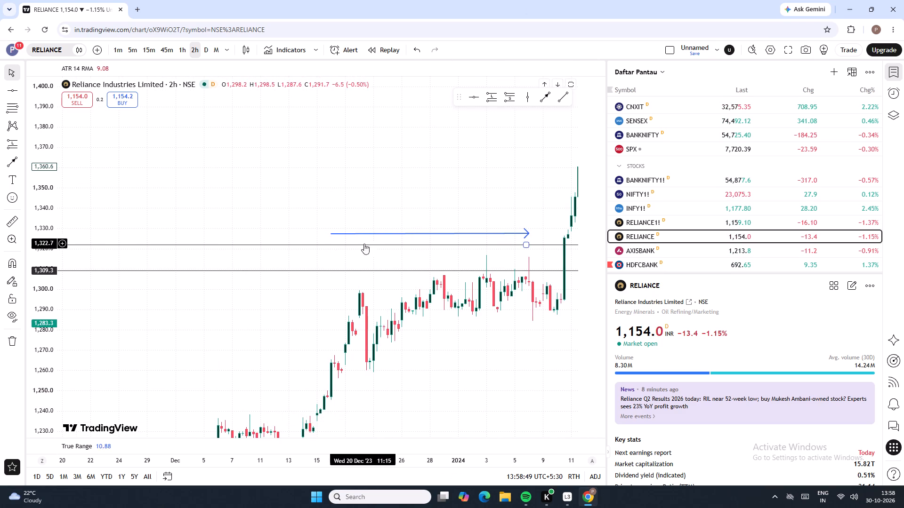
left_click_drag(290, 314, 112, 210)
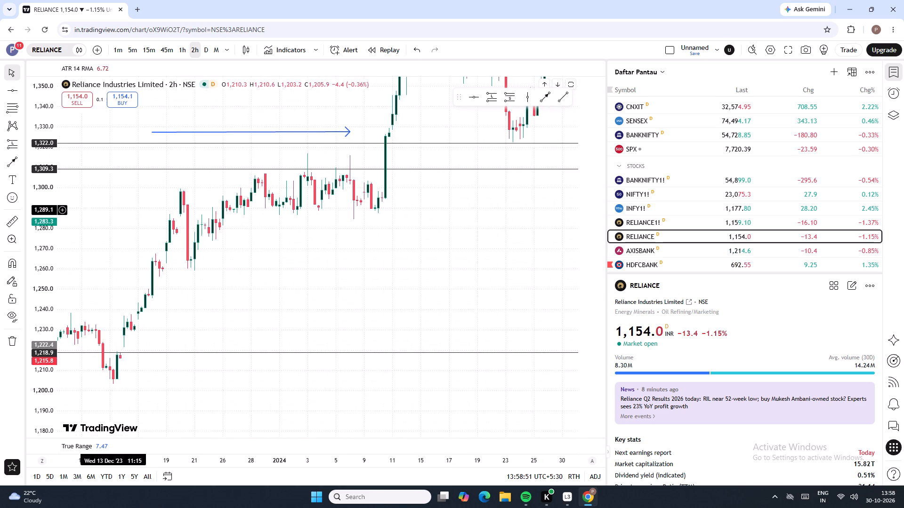
left_click_drag(112, 210, 111, 213)
left_click_drag(481, 216, 422, 302)
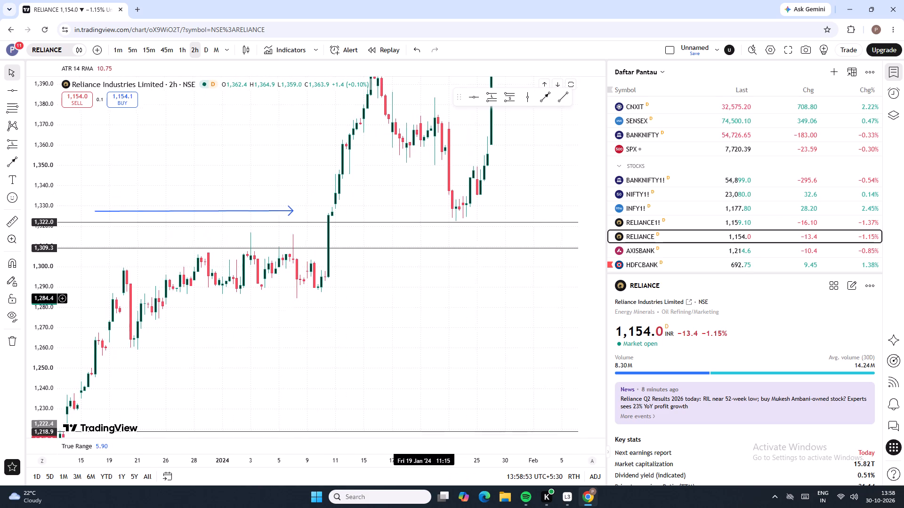
left_click_drag(422, 302, 422, 302)
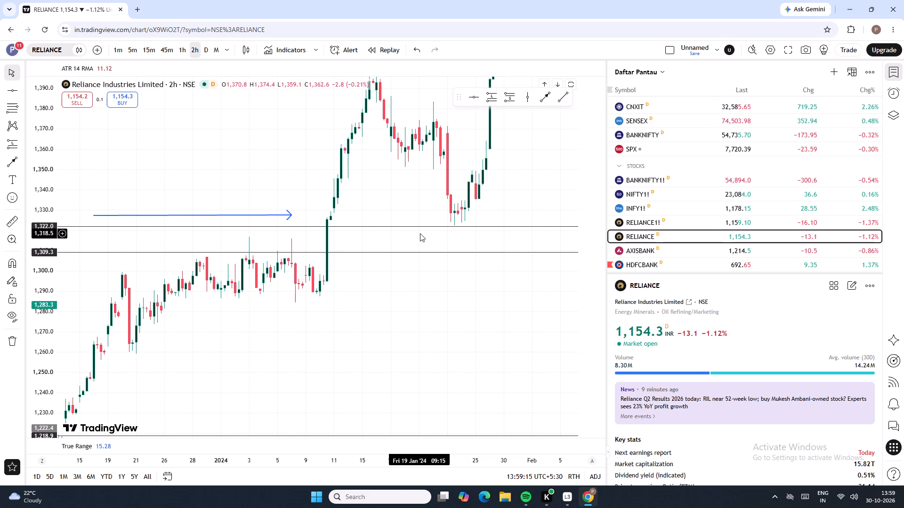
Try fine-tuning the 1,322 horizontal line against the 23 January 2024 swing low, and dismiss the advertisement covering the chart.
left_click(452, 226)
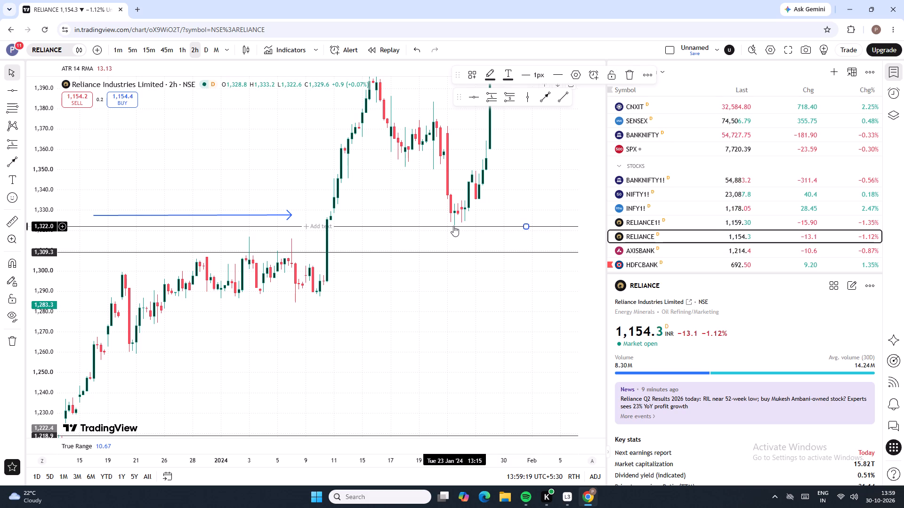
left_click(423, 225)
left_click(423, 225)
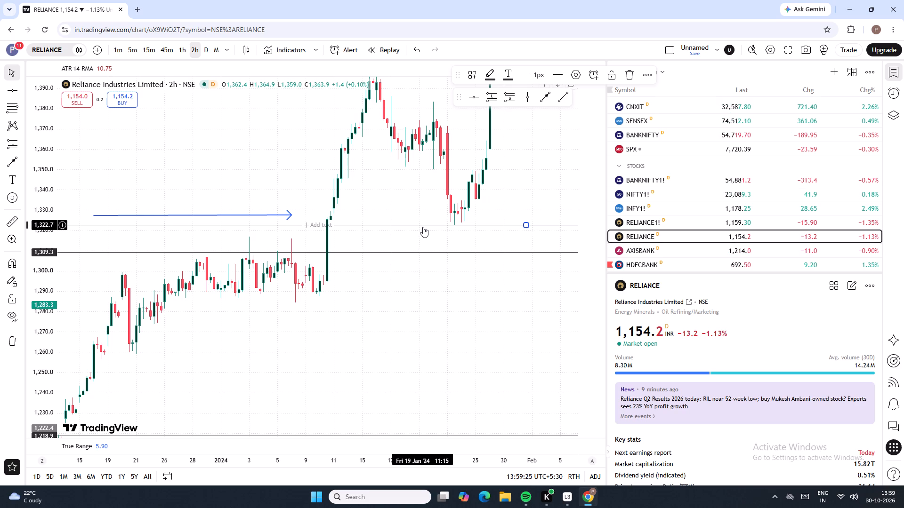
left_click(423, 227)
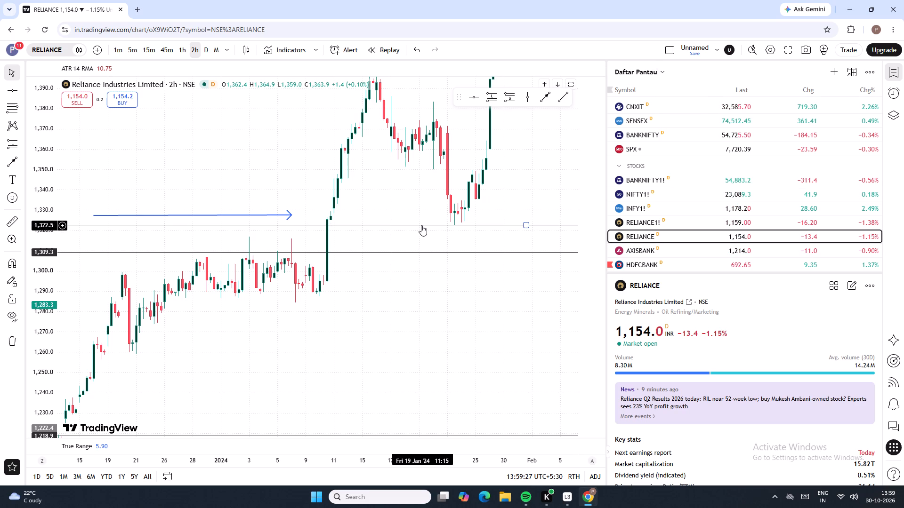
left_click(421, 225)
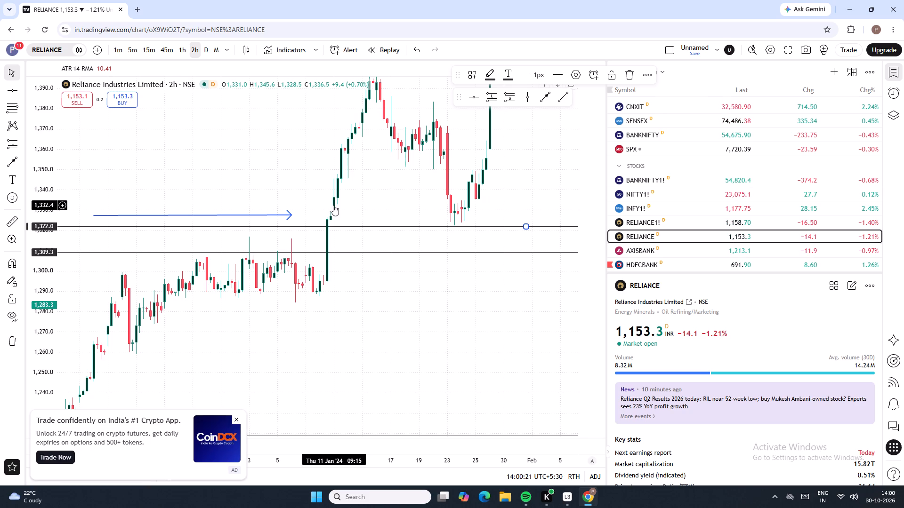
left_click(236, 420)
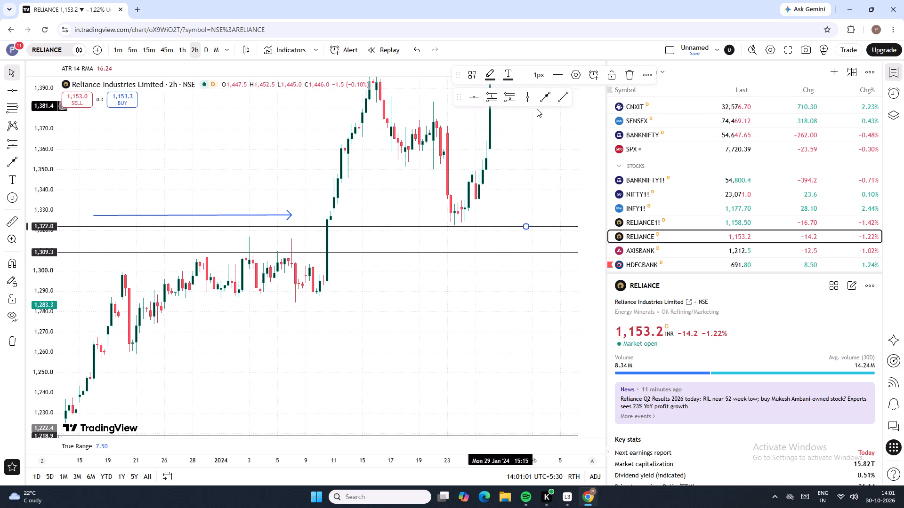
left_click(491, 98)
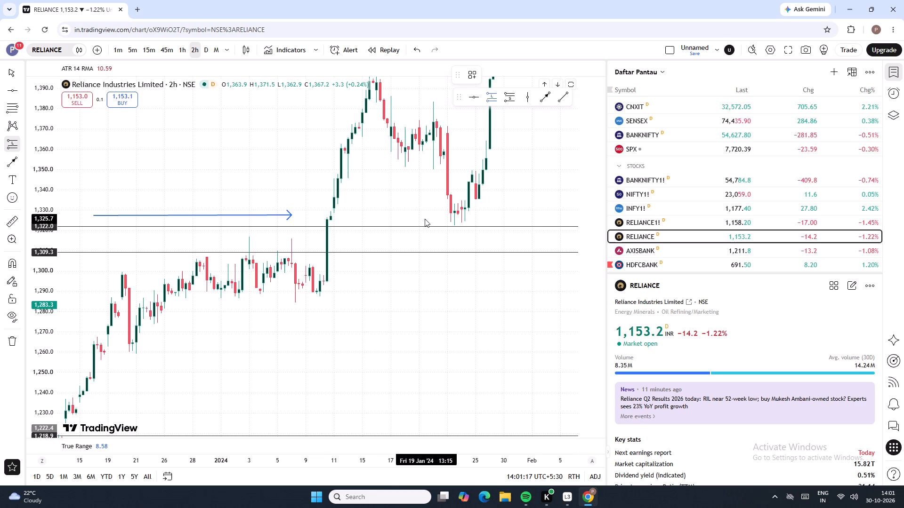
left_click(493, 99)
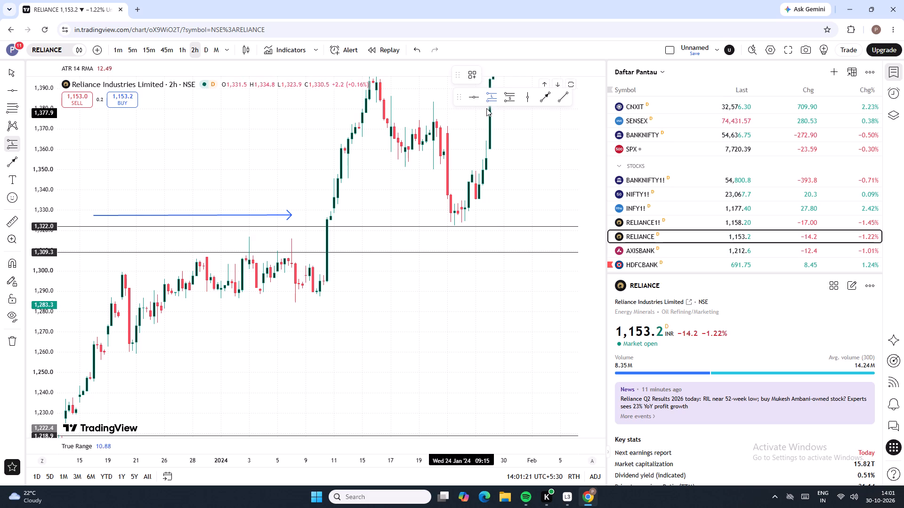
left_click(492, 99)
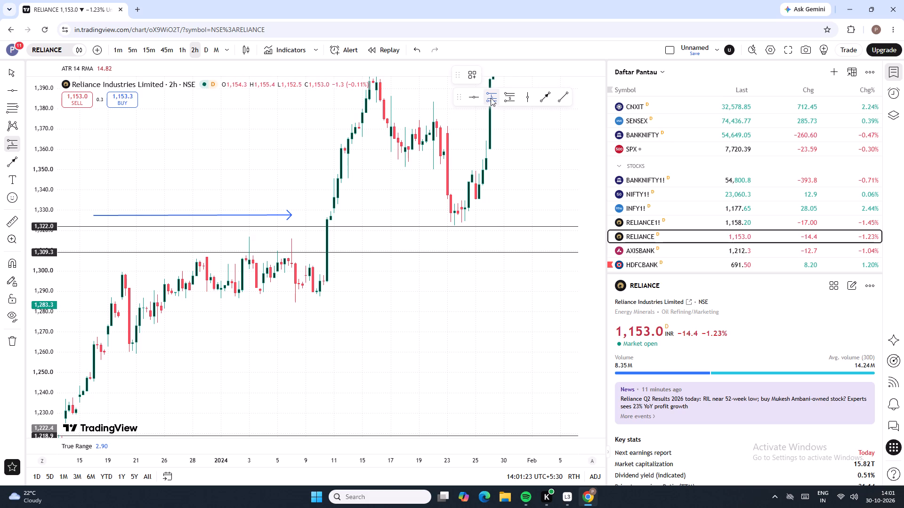
Add a horizontal line at the 10 January 2024 breakout candle's top and adjust it to 1,325.2.
left_click(475, 96)
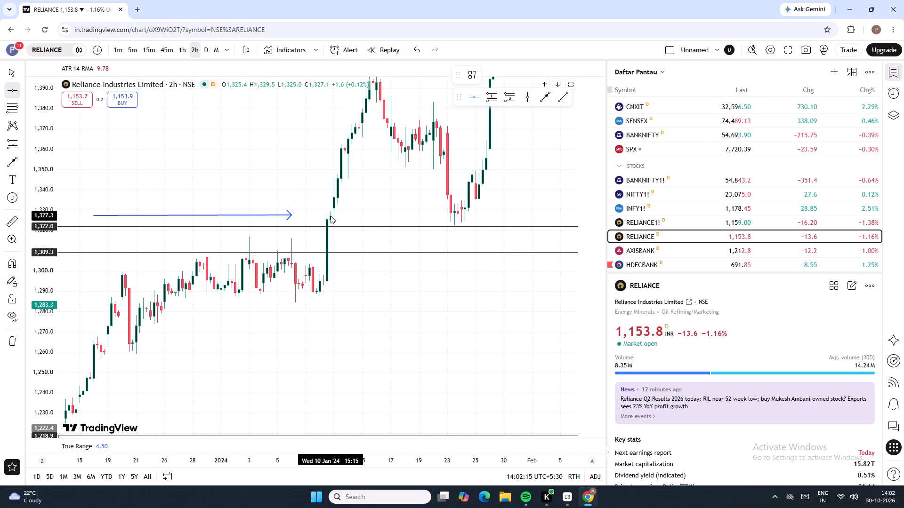
left_click(331, 215)
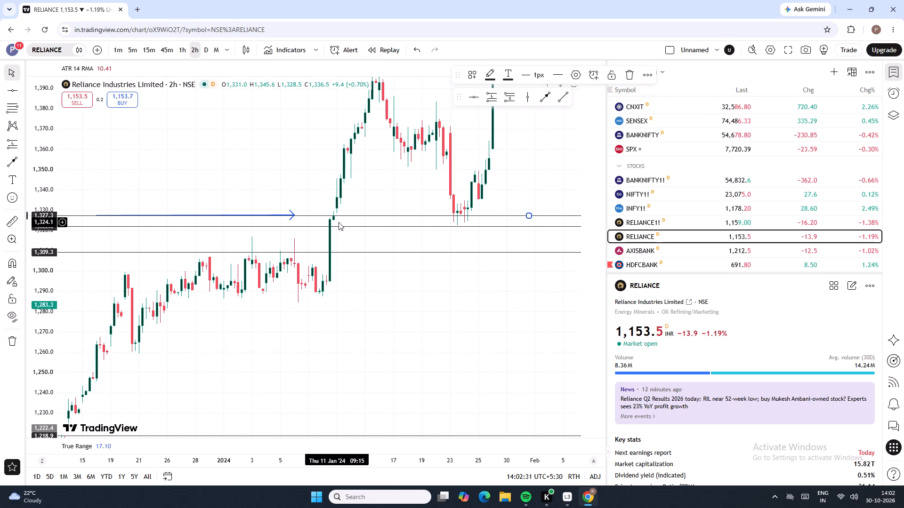
left_click(346, 215)
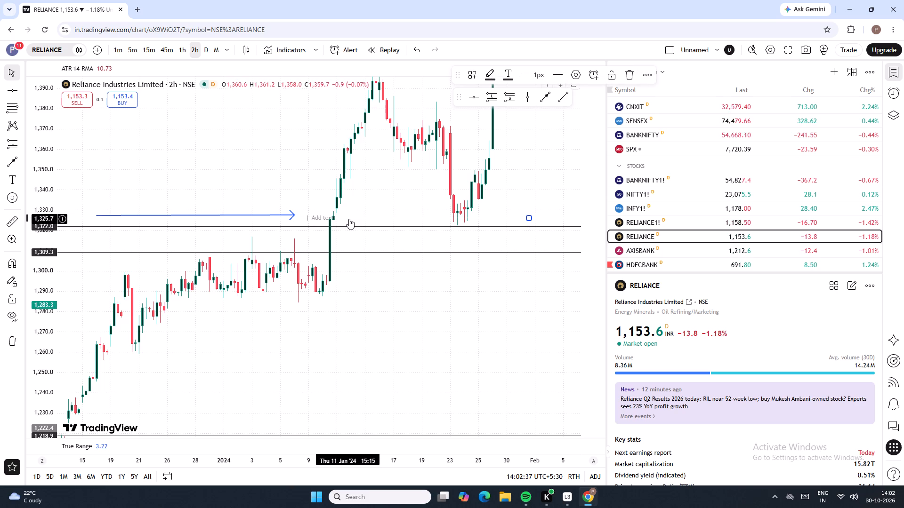
left_click(349, 218)
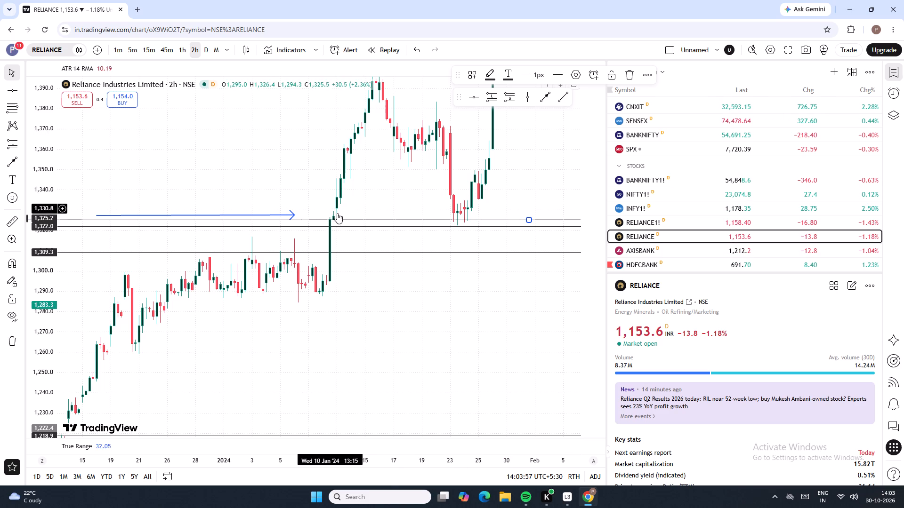
Place a long position starting 11 January 2024 at 11:15, with entry at about 1,325.7 and stop at about 1,321.3.
left_click(490, 92)
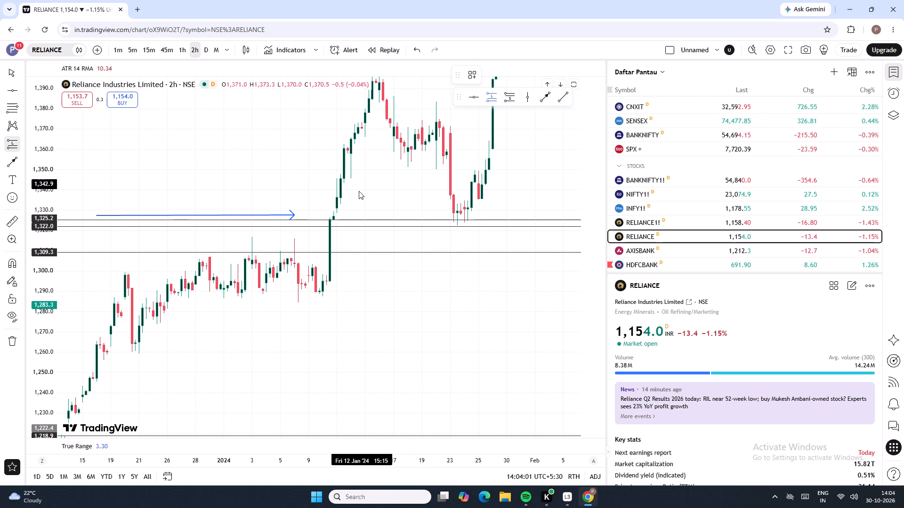
left_click(339, 218)
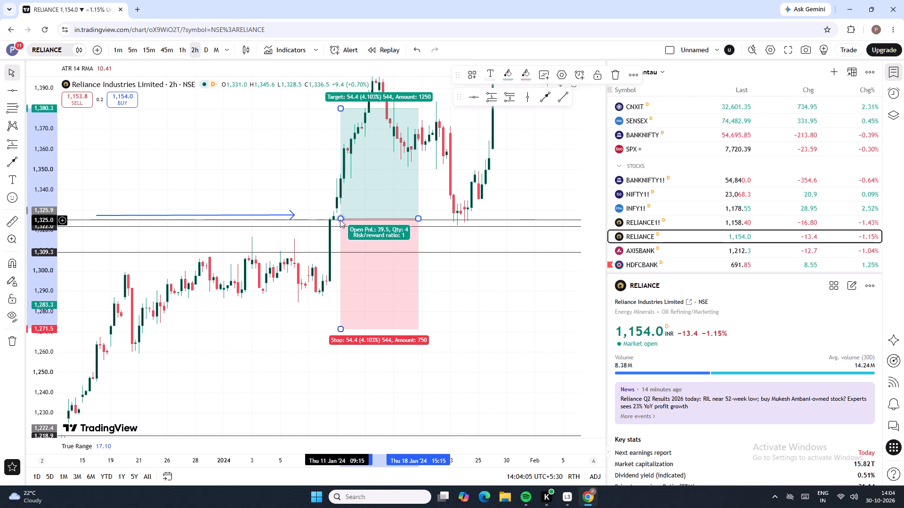
left_click(343, 220)
left_click(341, 218)
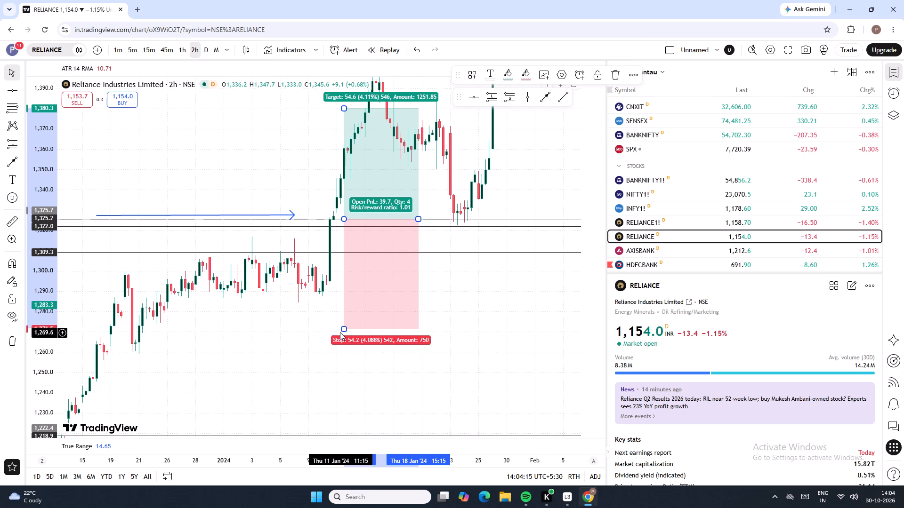
left_click_drag(341, 330, 347, 245)
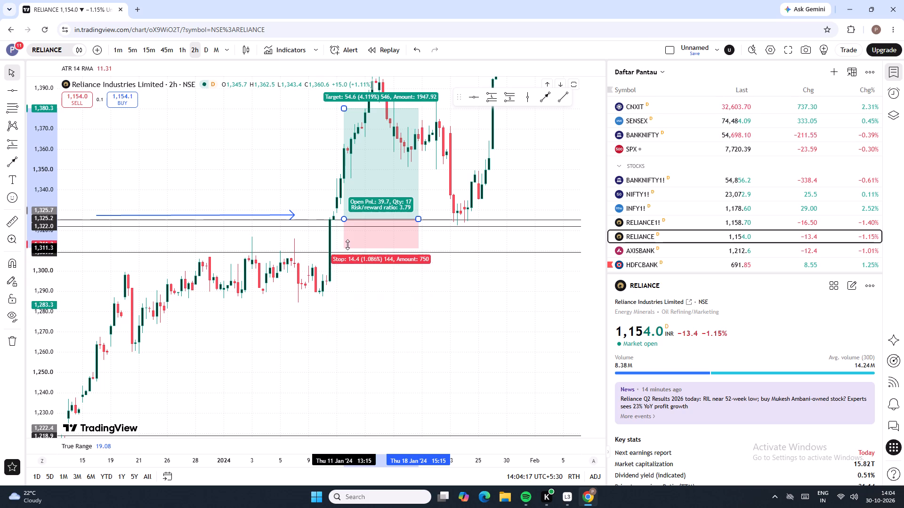
left_click_drag(347, 245, 349, 230)
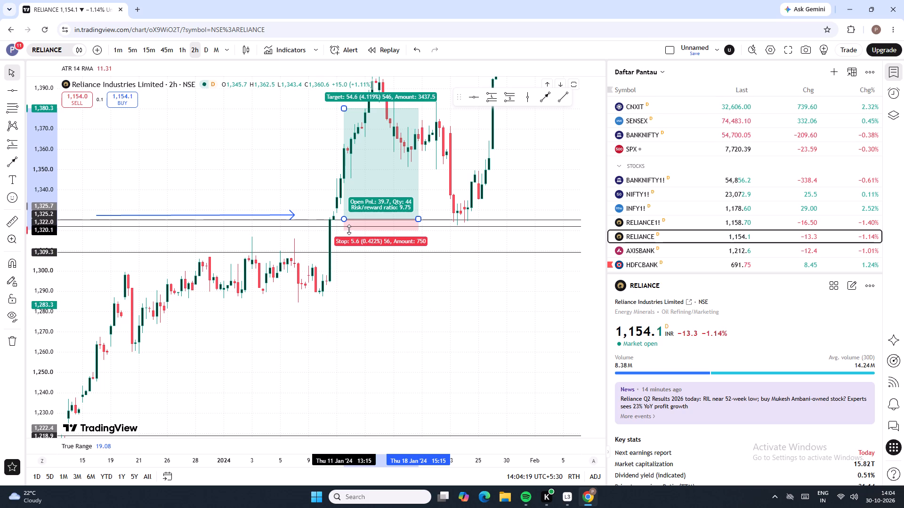
left_click_drag(349, 230, 349, 228)
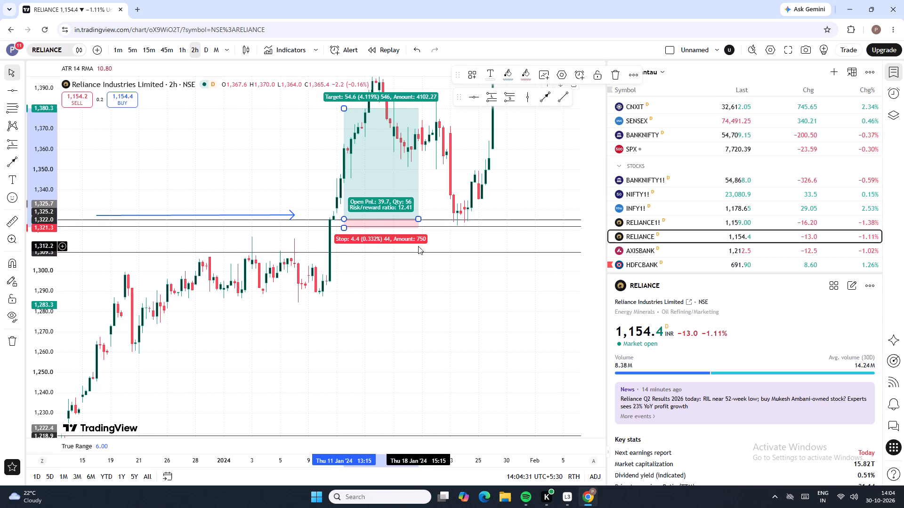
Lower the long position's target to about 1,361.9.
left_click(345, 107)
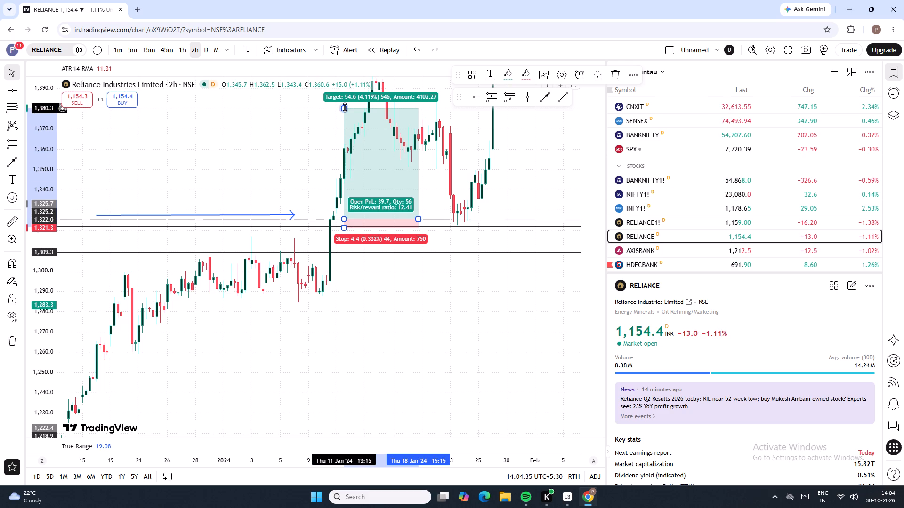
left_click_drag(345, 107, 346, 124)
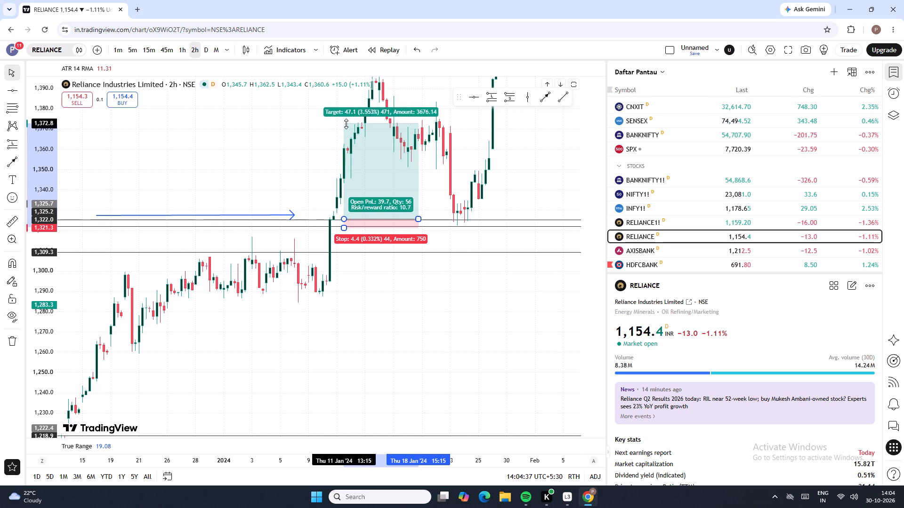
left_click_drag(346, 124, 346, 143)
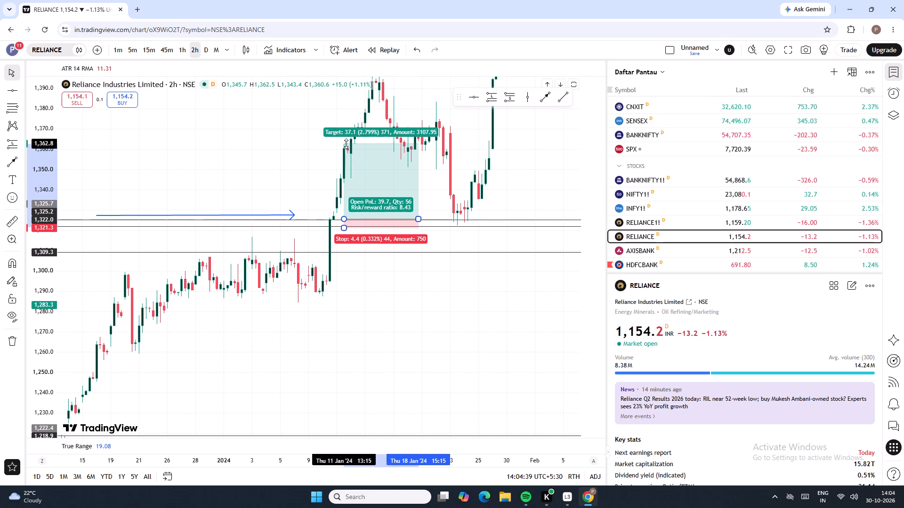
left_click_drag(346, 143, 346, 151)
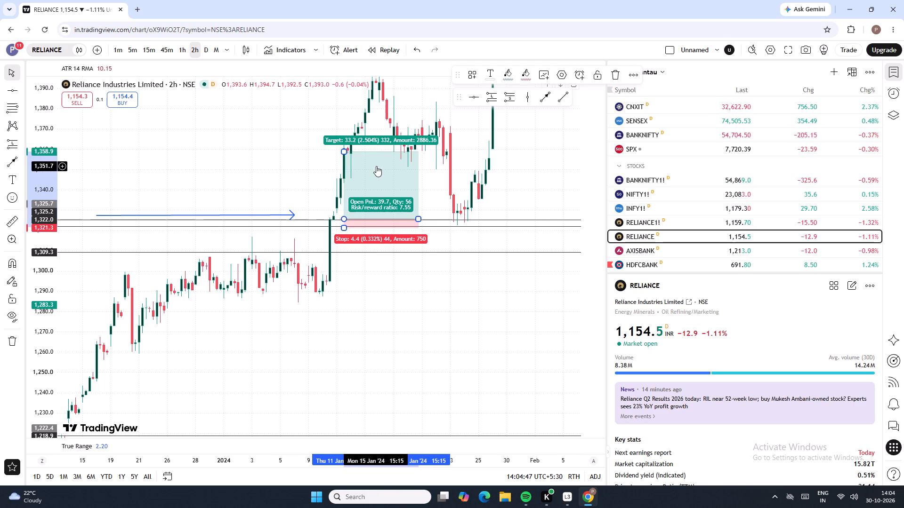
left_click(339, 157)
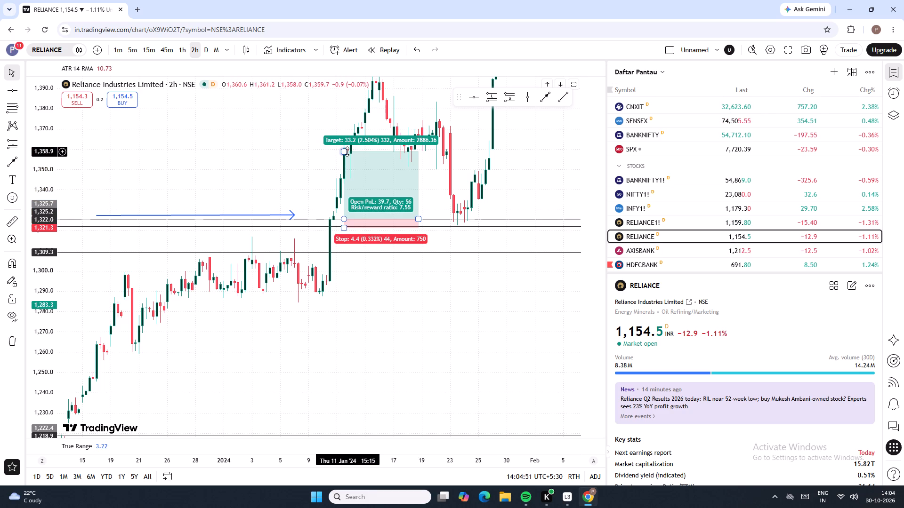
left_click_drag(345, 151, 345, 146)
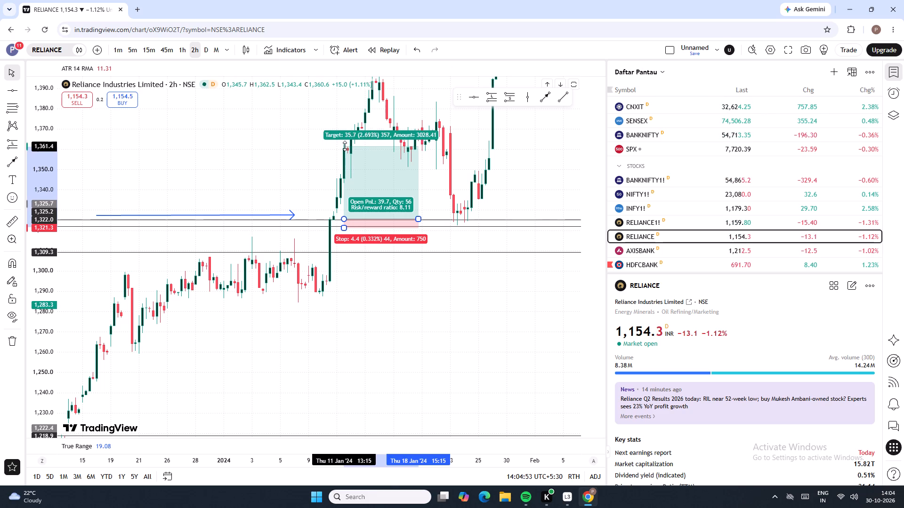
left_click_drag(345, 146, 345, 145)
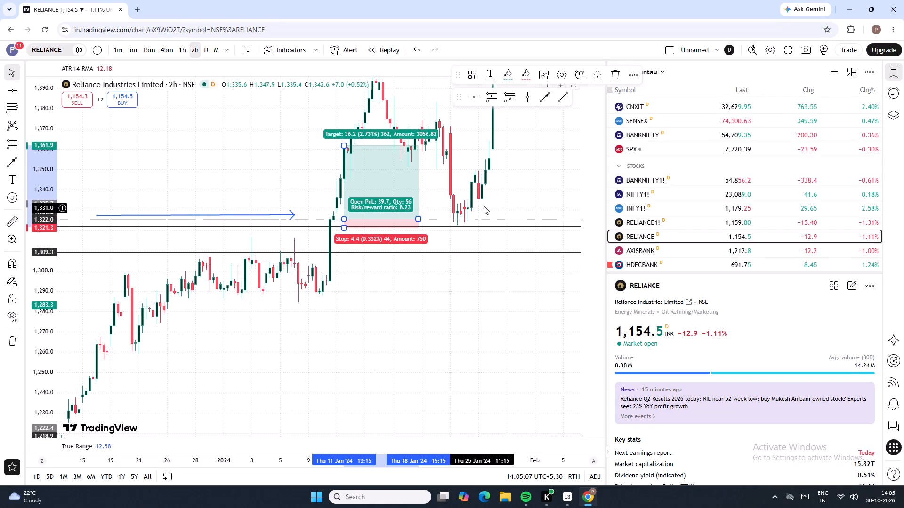
Add a horizontal line at the early March 2024 swing high, at about 1,512.6.
left_click_drag(502, 195, 501, 195)
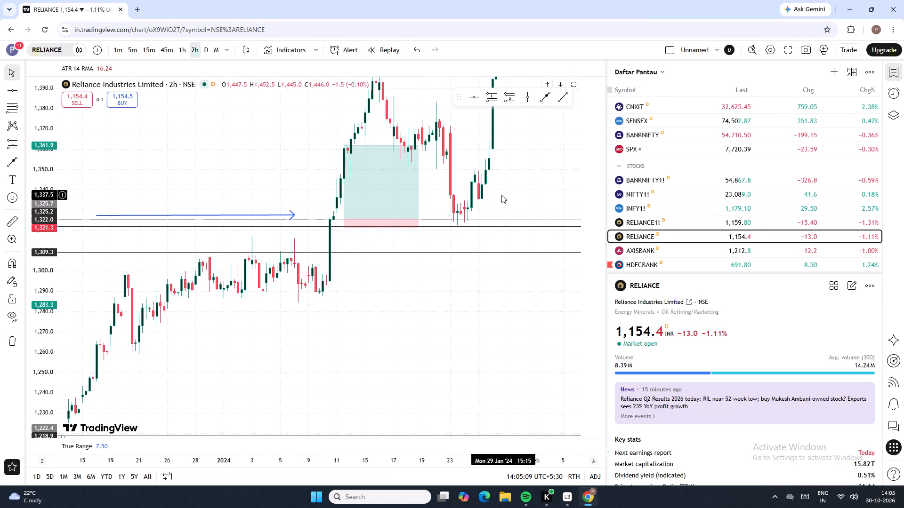
left_click_drag(501, 195, 353, 229)
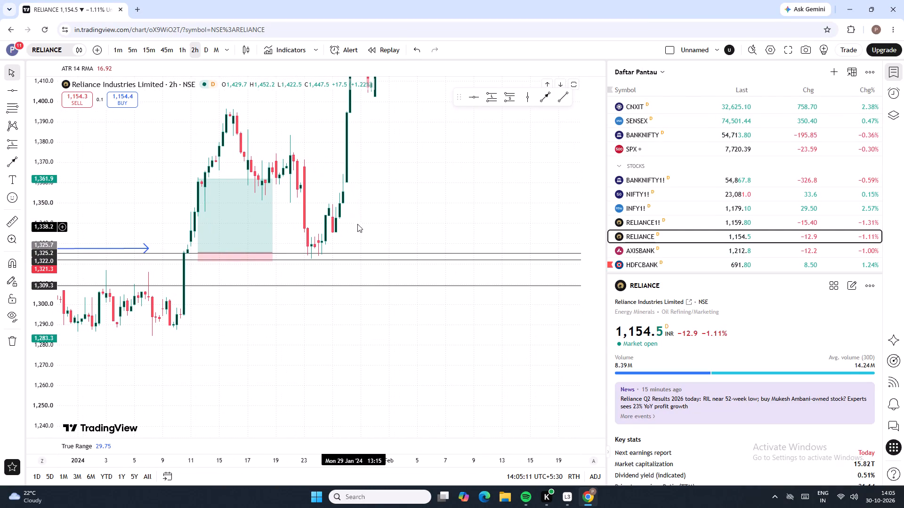
left_click_drag(377, 148, 399, 294)
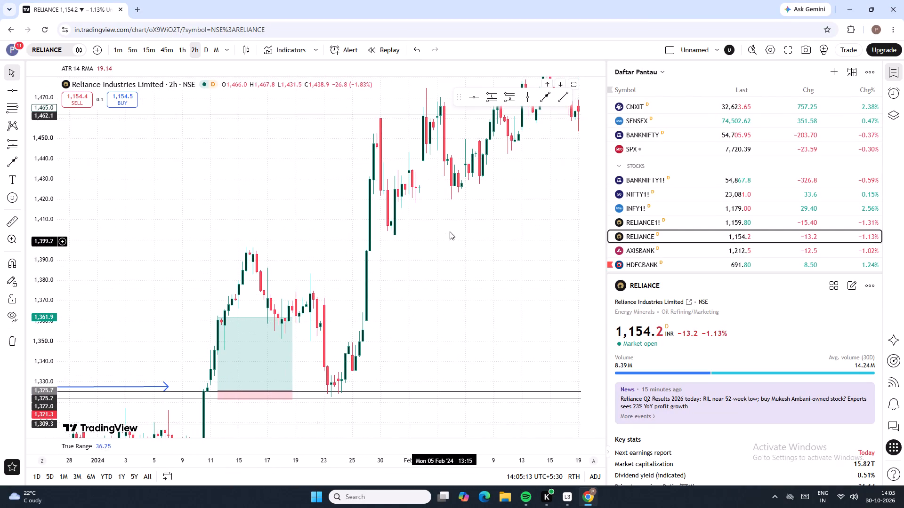
left_click_drag(451, 230, 289, 295)
left_click_drag(438, 232, 320, 299)
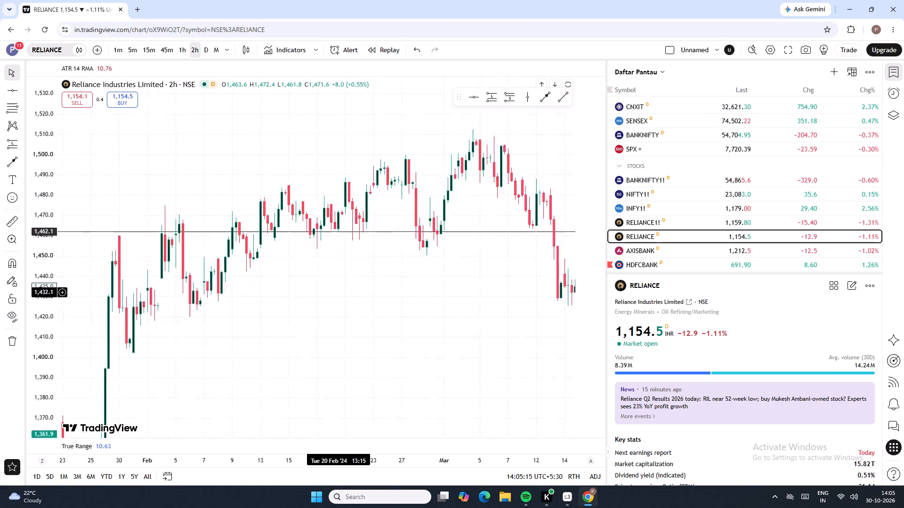
left_click_drag(320, 299, 293, 306)
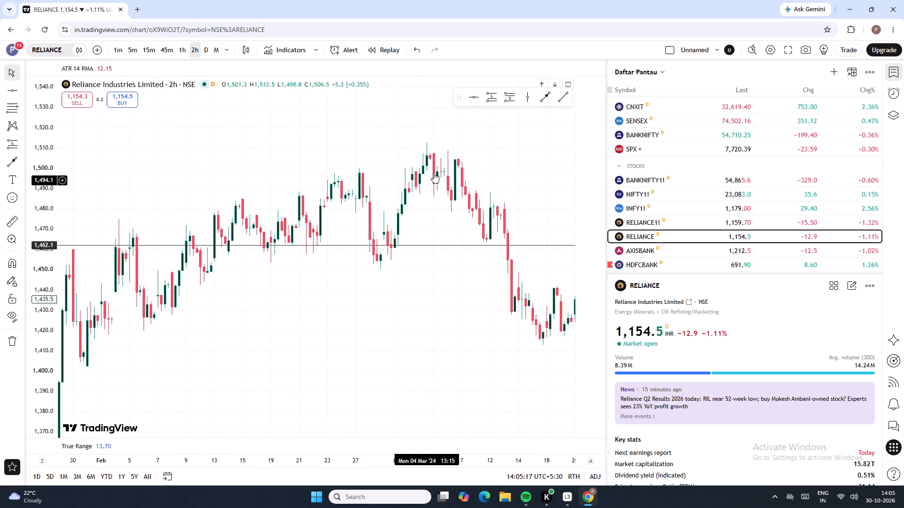
left_click(339, 323)
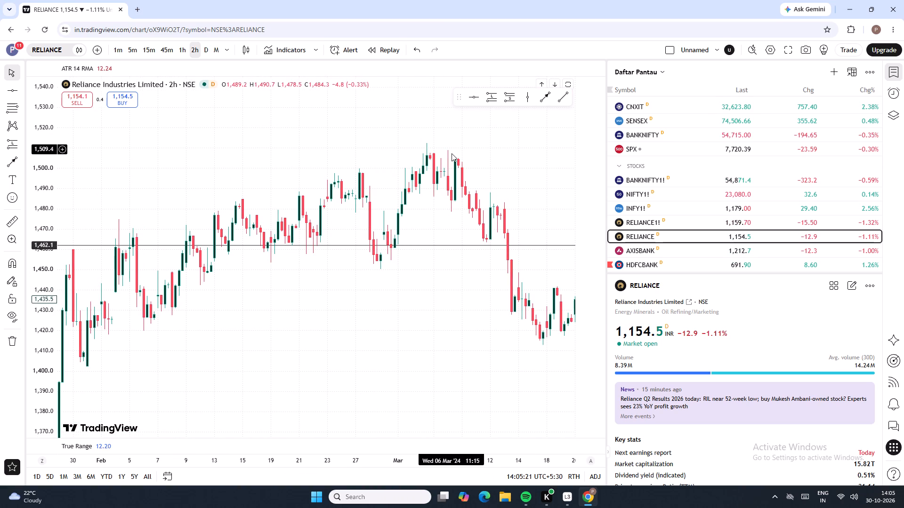
left_click(428, 143)
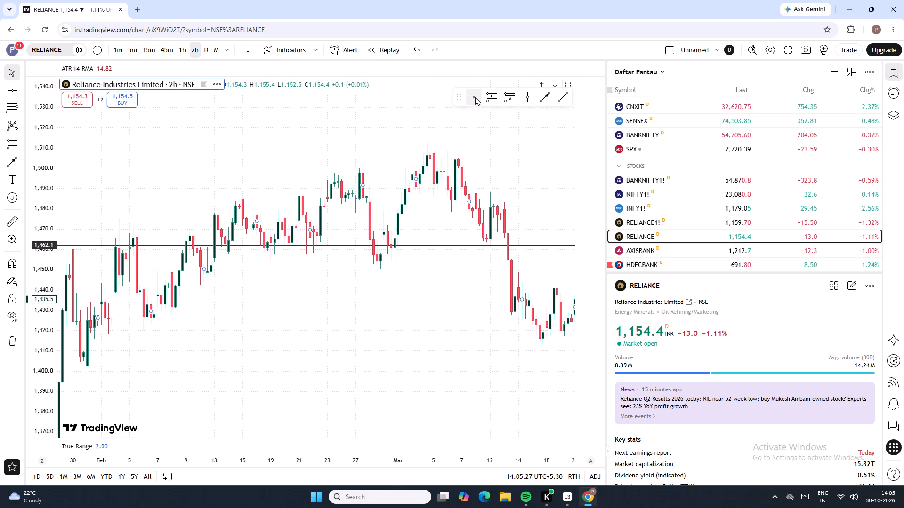
left_click(475, 98)
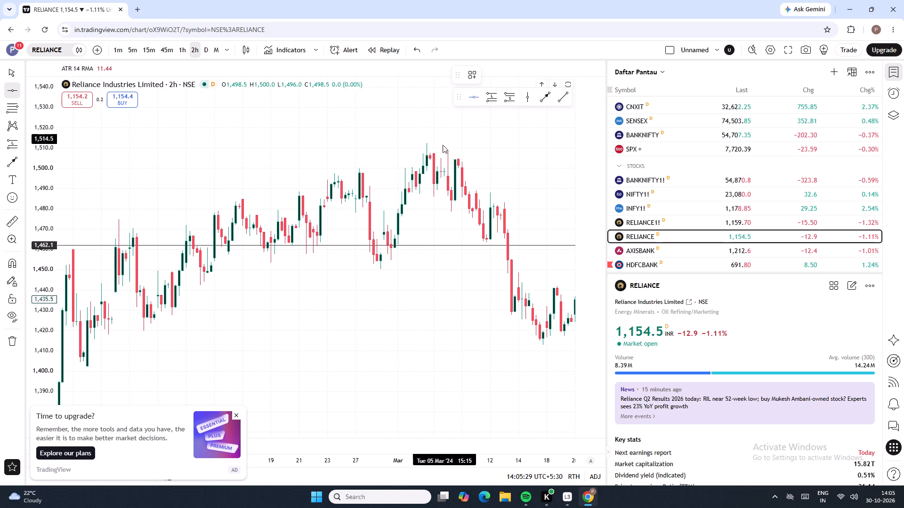
left_click(426, 143)
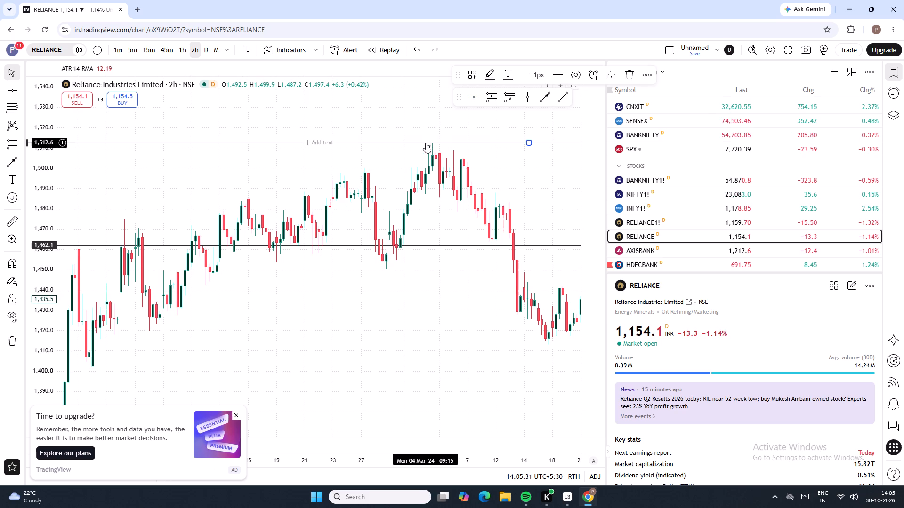
Move the long position back to the January 2024 breakout, ending 18 January at 09:15, with entry at about 1,327.6.
left_click_drag(257, 188, 395, 143)
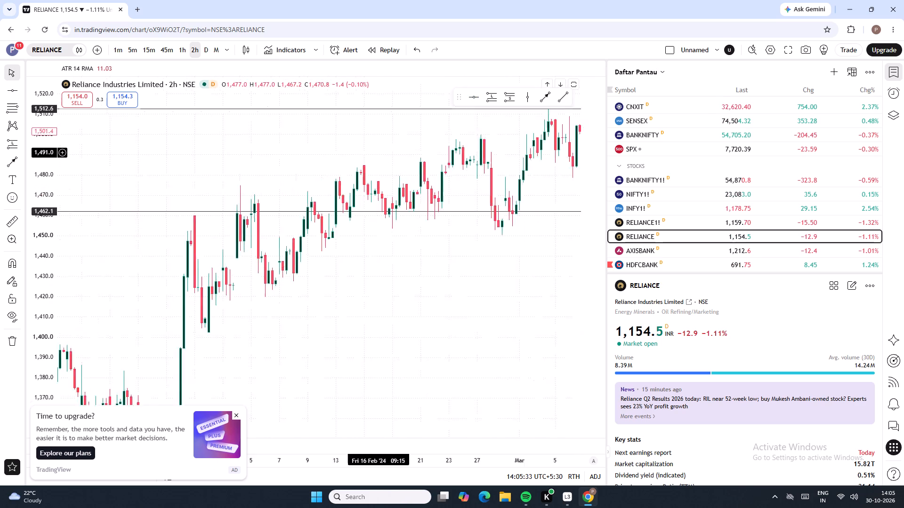
left_click_drag(395, 143, 428, 128)
left_click_drag(359, 277, 468, 164)
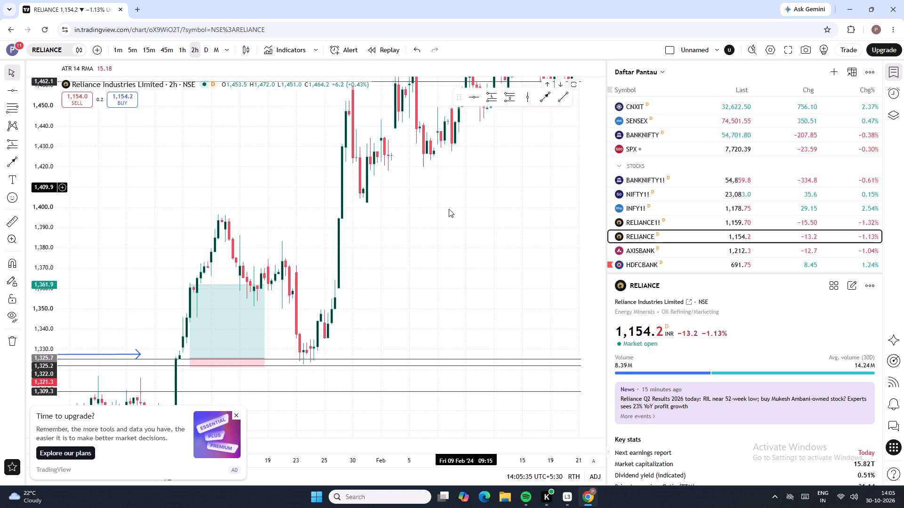
left_click_drag(400, 266, 445, 193)
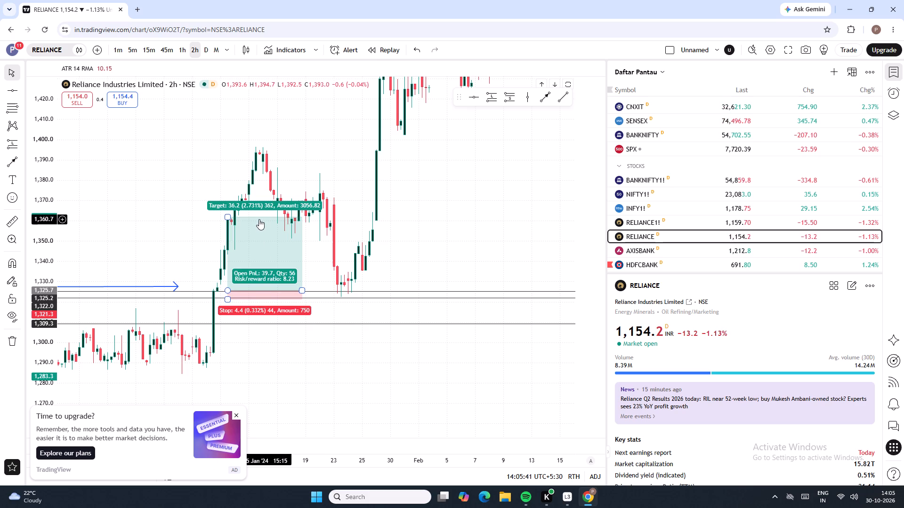
left_click_drag(259, 217, 260, 224)
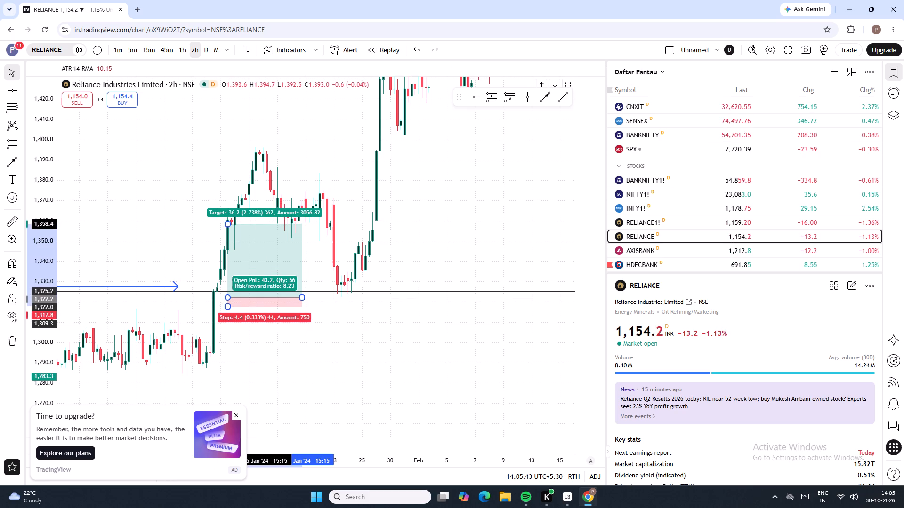
left_click_drag(260, 224, 263, 218)
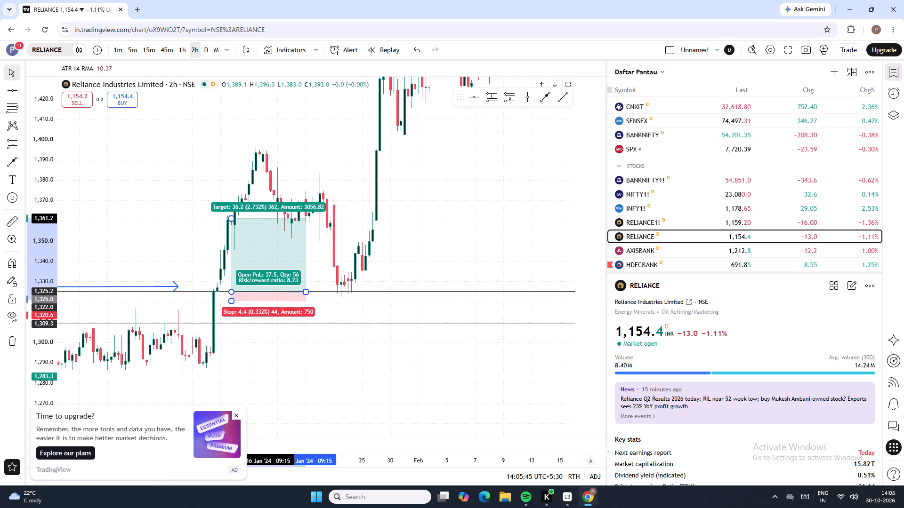
left_click_drag(263, 218, 259, 214)
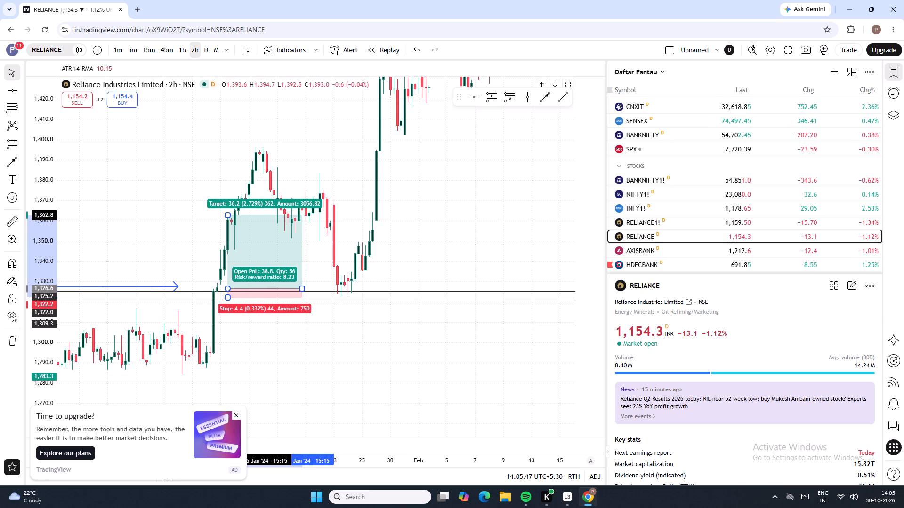
left_click_drag(259, 214, 253, 214)
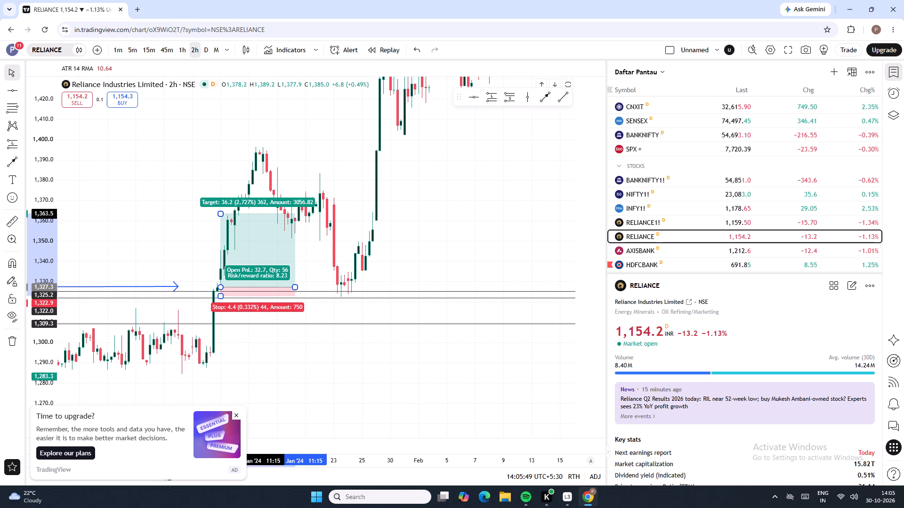
left_click_drag(253, 214, 248, 213)
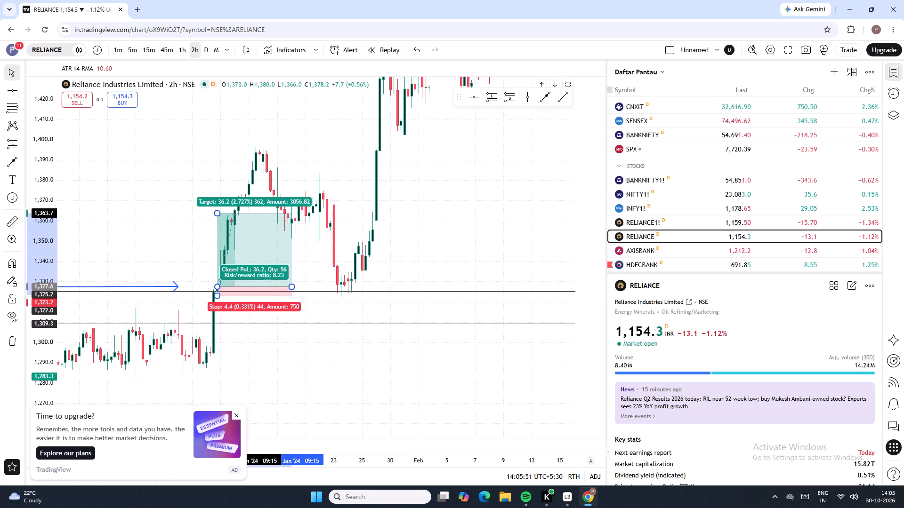
left_click_drag(248, 213, 247, 213)
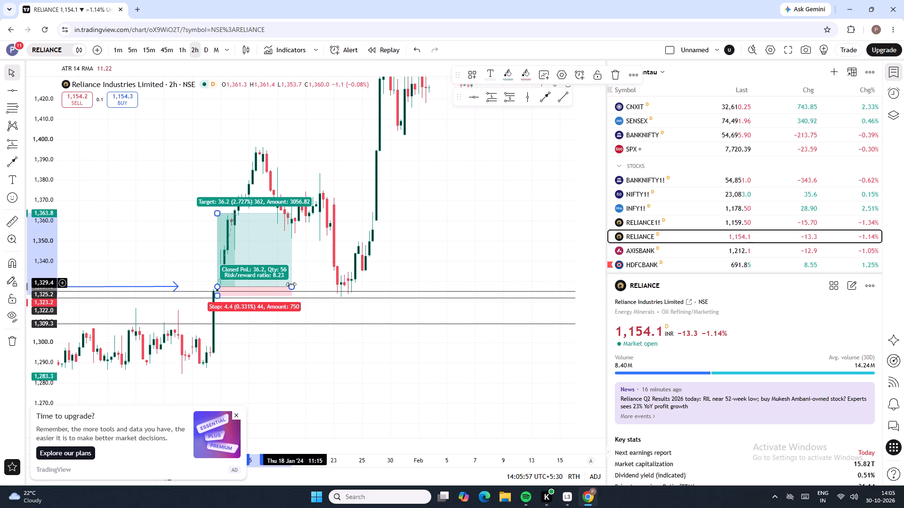
Lower the long position's stop to about 1,322.2, near the 1,322.0 horizontal line.
left_click(216, 296)
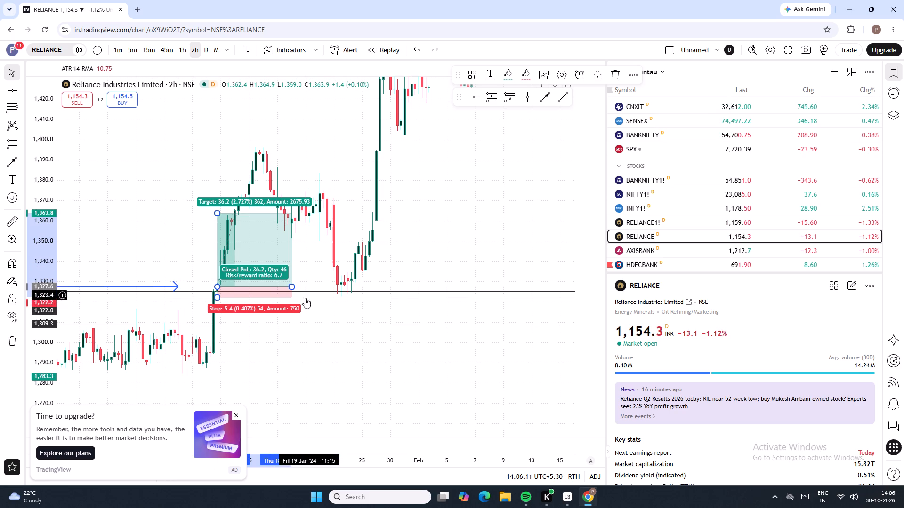
left_click(333, 311)
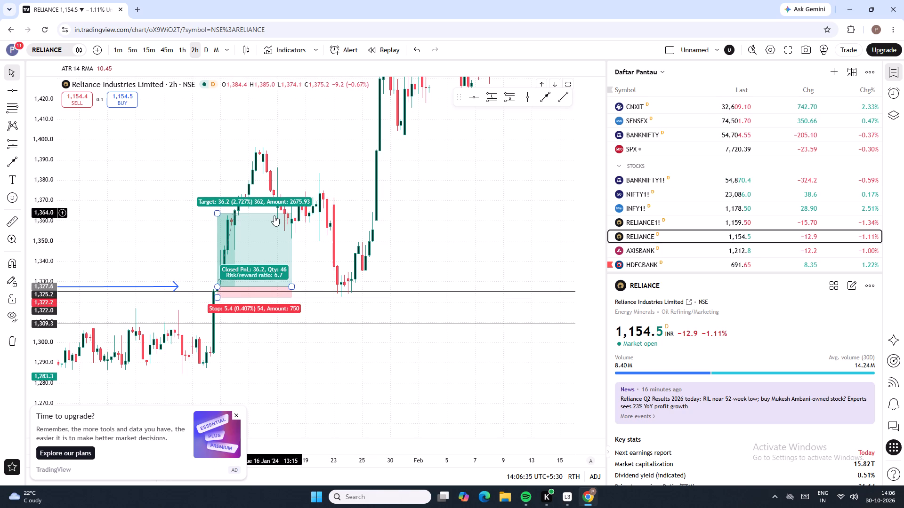
Shift the long position to end 18 January 2024 at 11:15 and raise its target to about 1,463.0.
left_click_drag(324, 144, 332, 303)
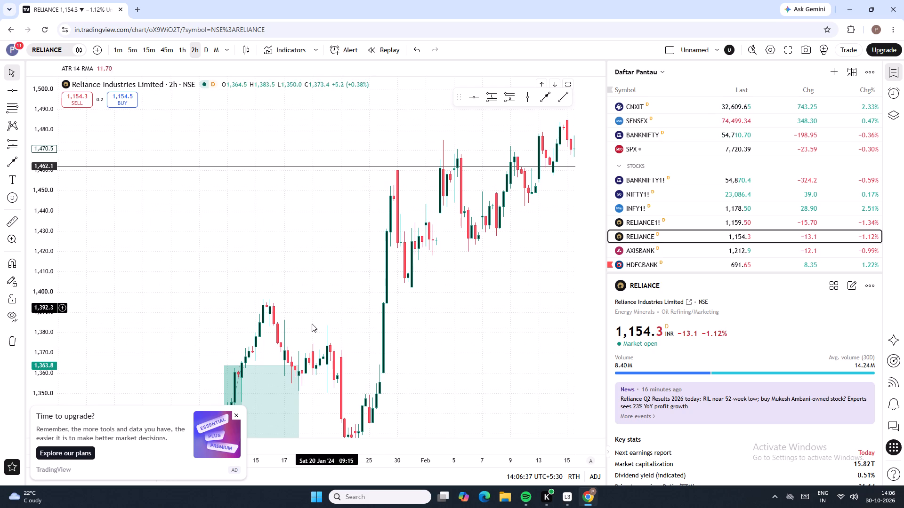
left_click_drag(230, 367, 228, 366)
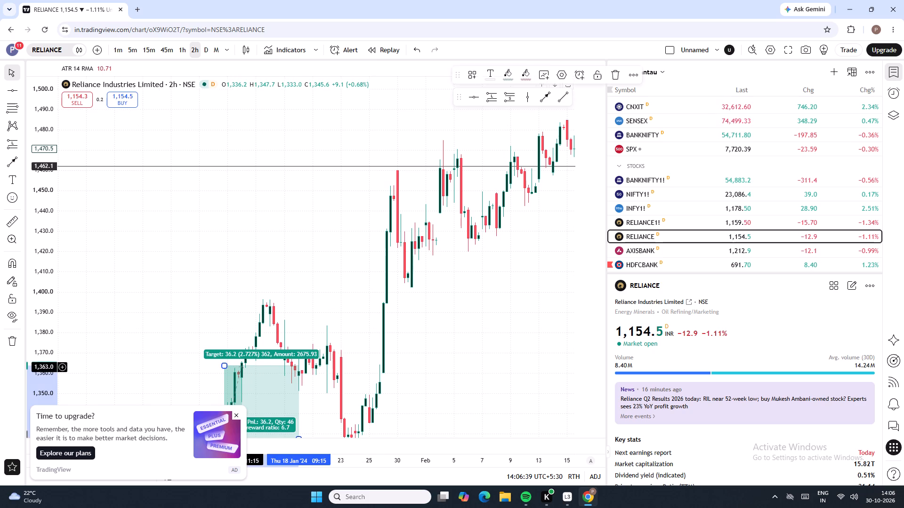
left_click_drag(228, 366, 236, 371)
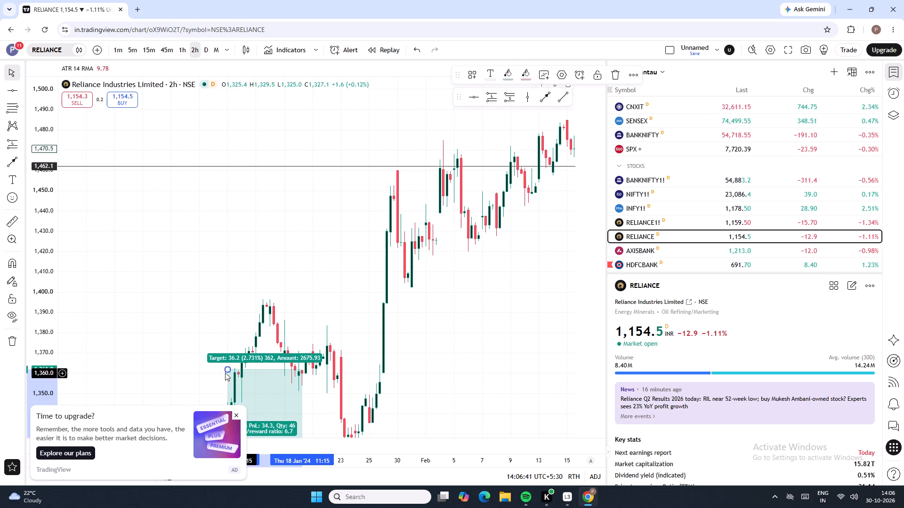
left_click_drag(227, 369, 279, 222)
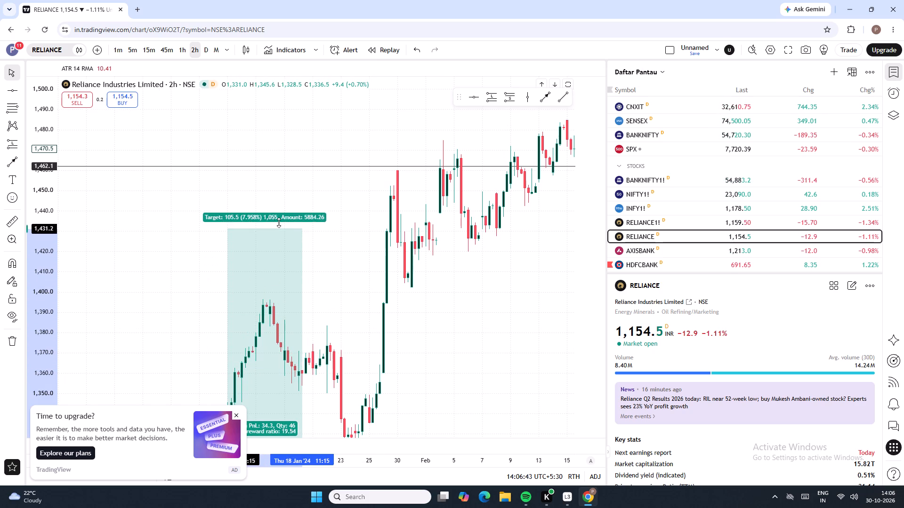
left_click_drag(279, 222, 333, 164)
Raise the 1,462.1 horizontal line to about 1,469.7, near the early February 2024 highs.
left_click_drag(333, 167, 333, 169)
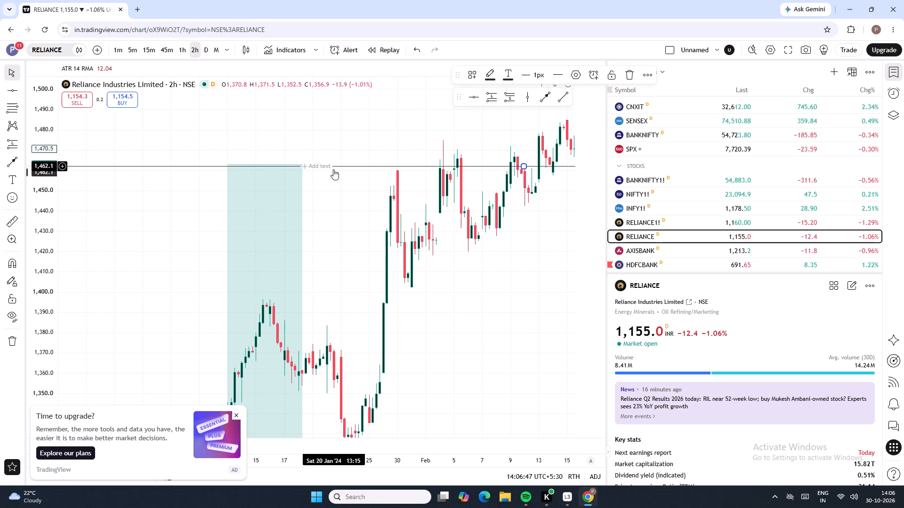
left_click_drag(333, 169, 334, 166)
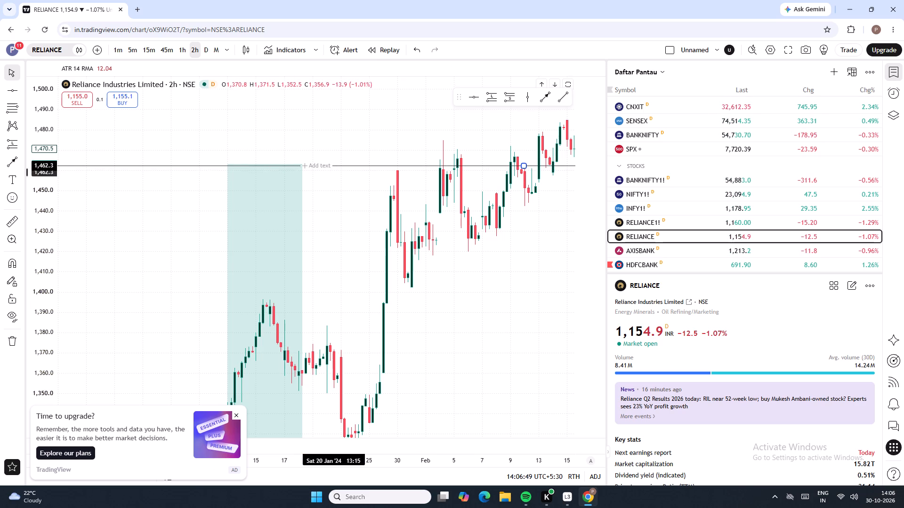
left_click_drag(334, 166, 334, 165)
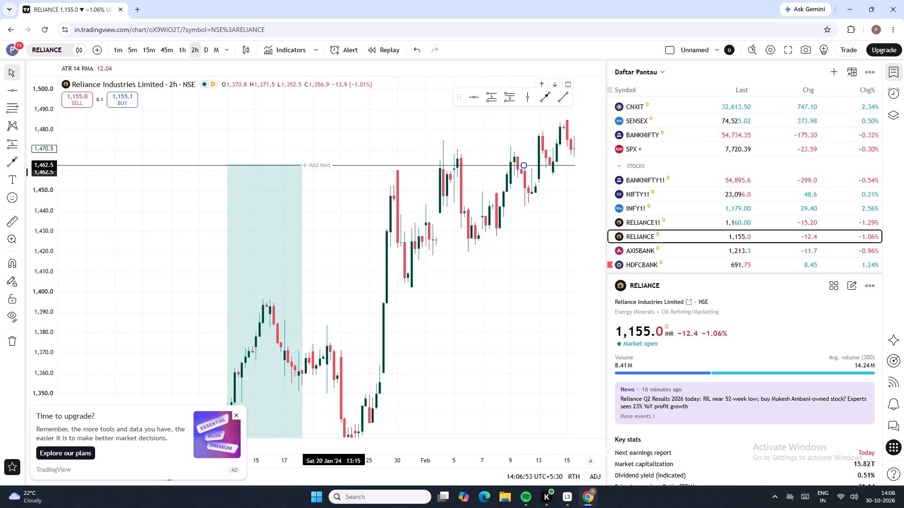
left_click_drag(334, 165, 334, 154)
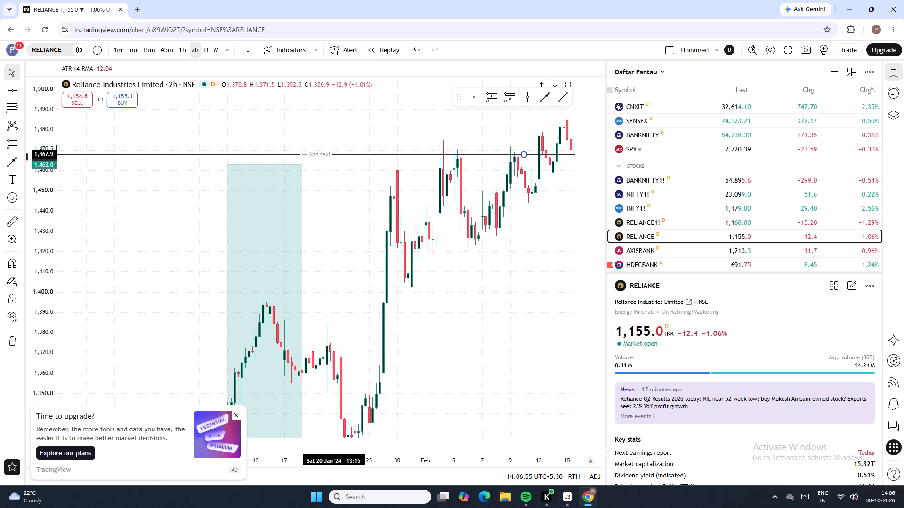
left_click_drag(334, 154, 334, 150)
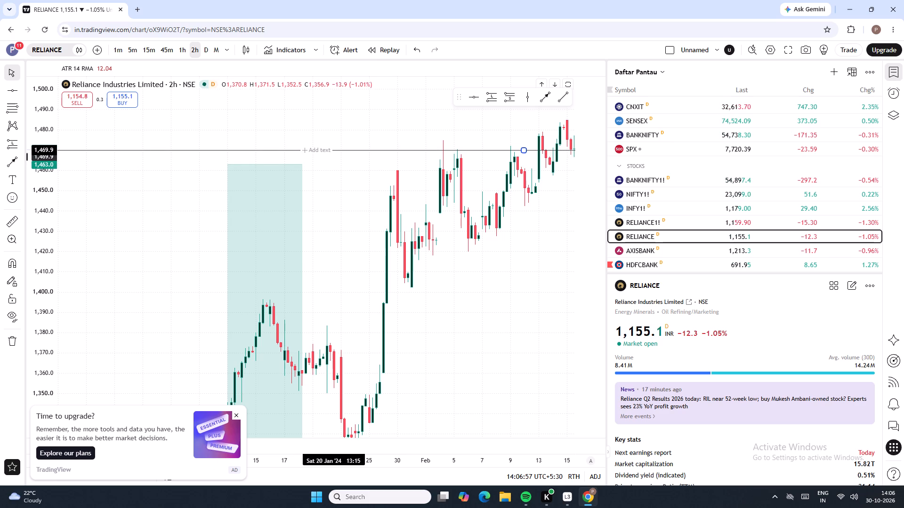
left_click_drag(334, 150, 334, 149)
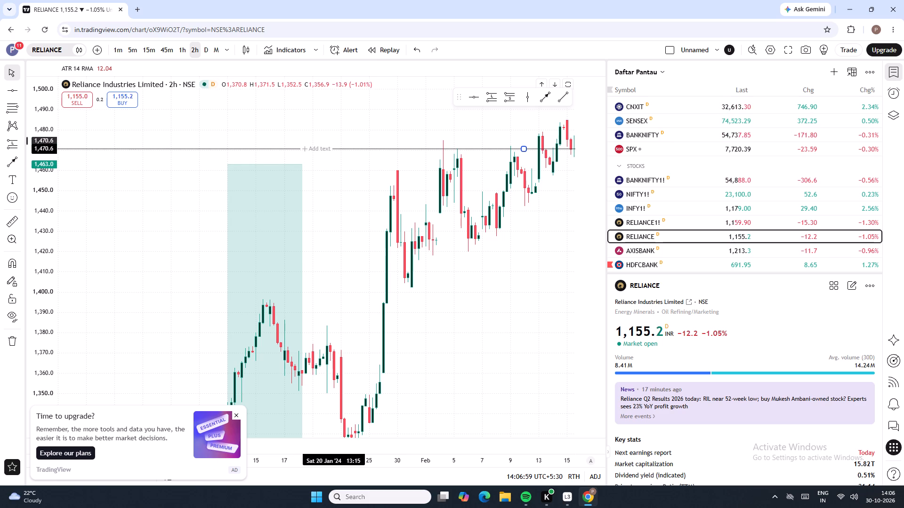
left_click_drag(334, 149, 334, 147)
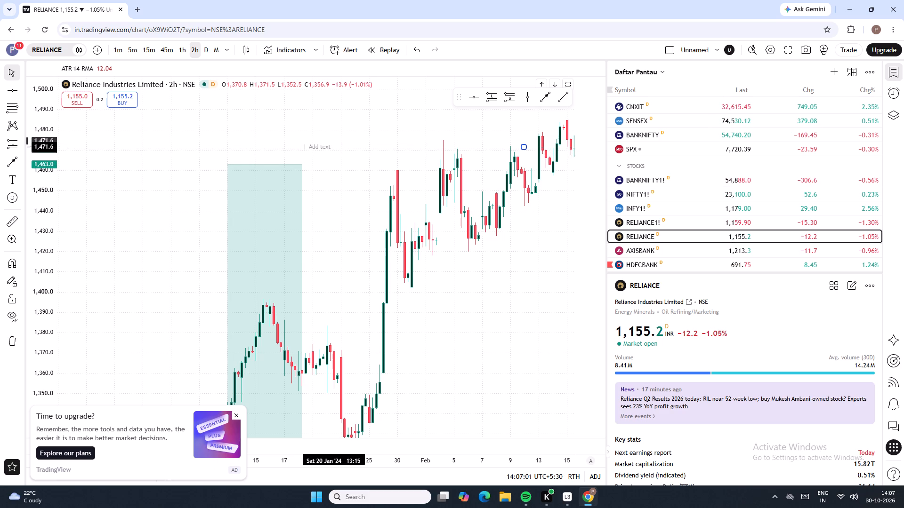
left_click_drag(334, 147, 314, 151)
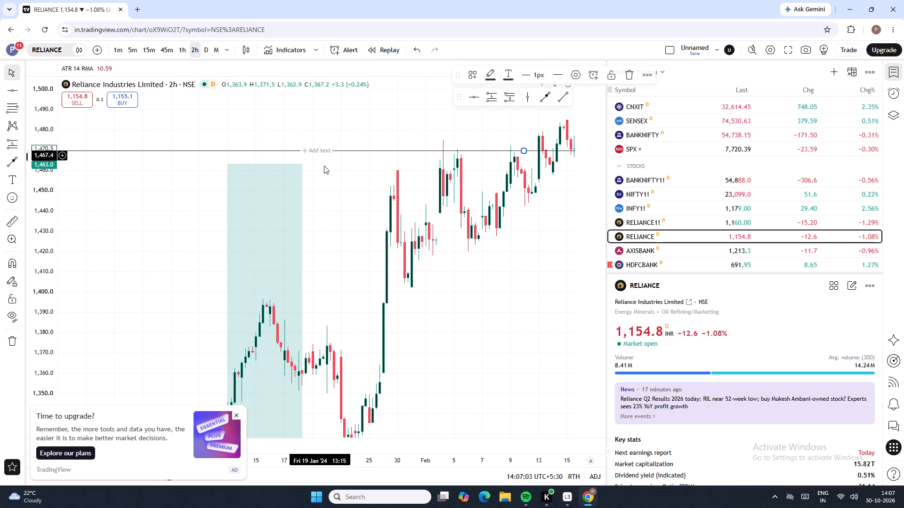
Raise the long position's target to about 1,513.5, near the 1,512.6 horizontal line at the March swing high.
left_click_drag(346, 182, 91, 192)
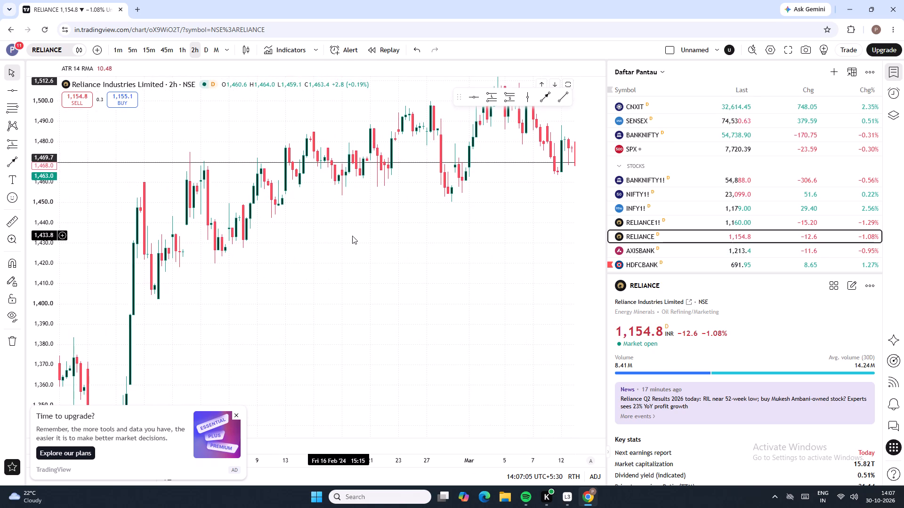
left_click_drag(353, 236, 249, 381)
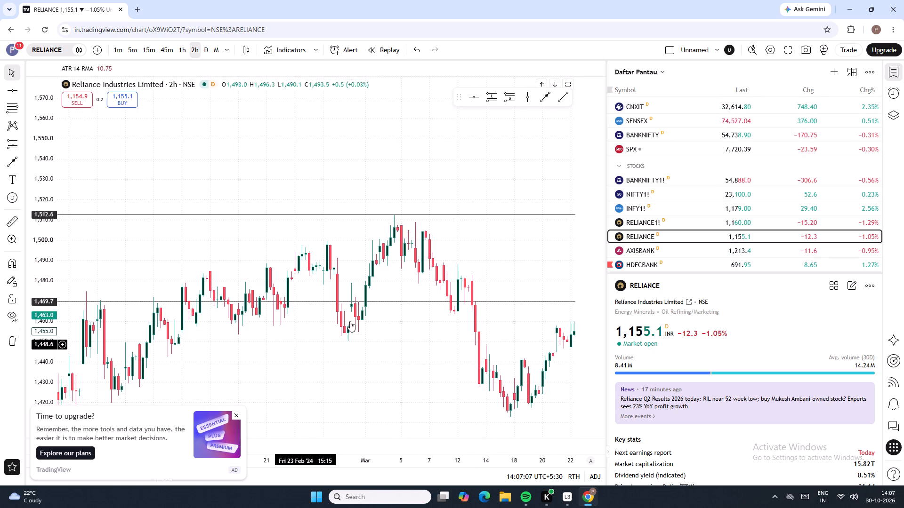
left_click_drag(271, 339, 496, 237)
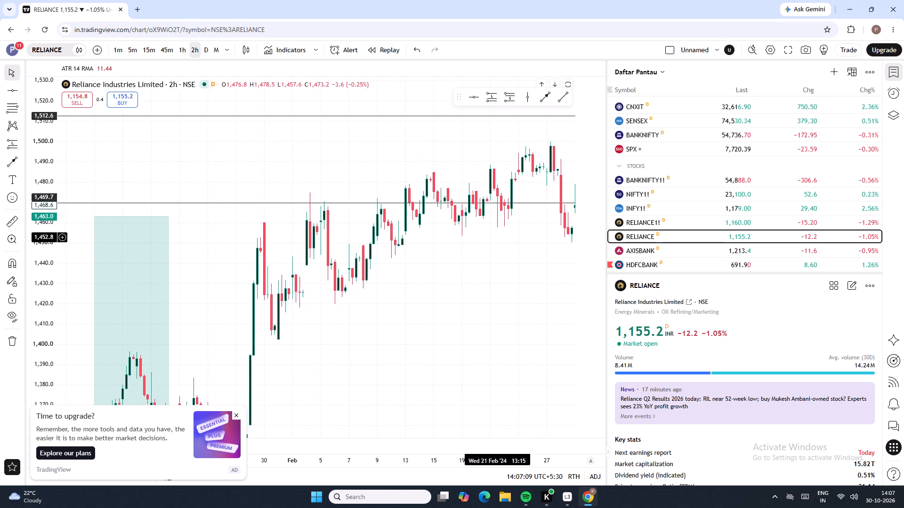
left_click_drag(496, 237, 496, 238)
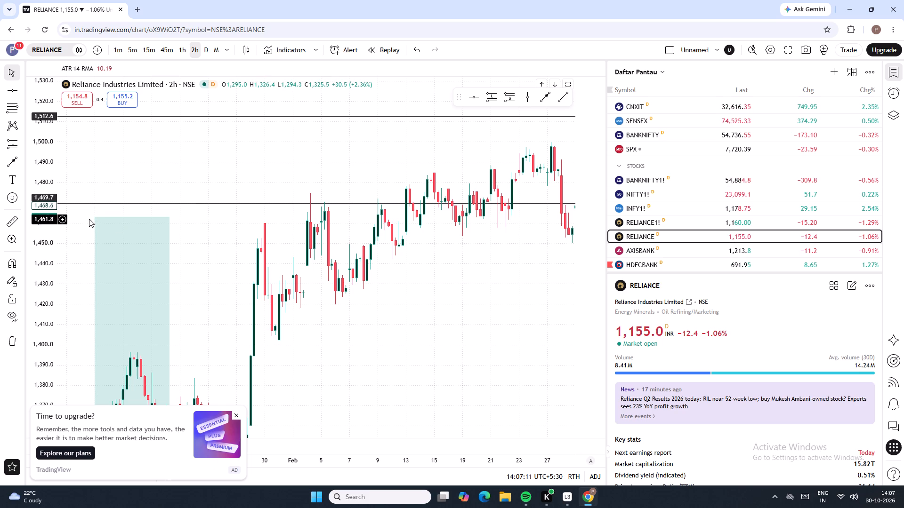
left_click_drag(92, 219, 147, 120)
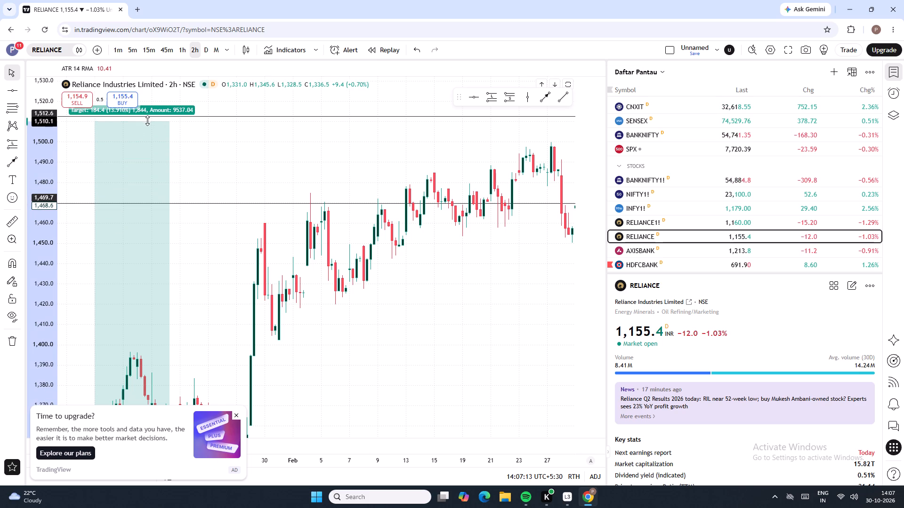
left_click_drag(147, 120, 151, 114)
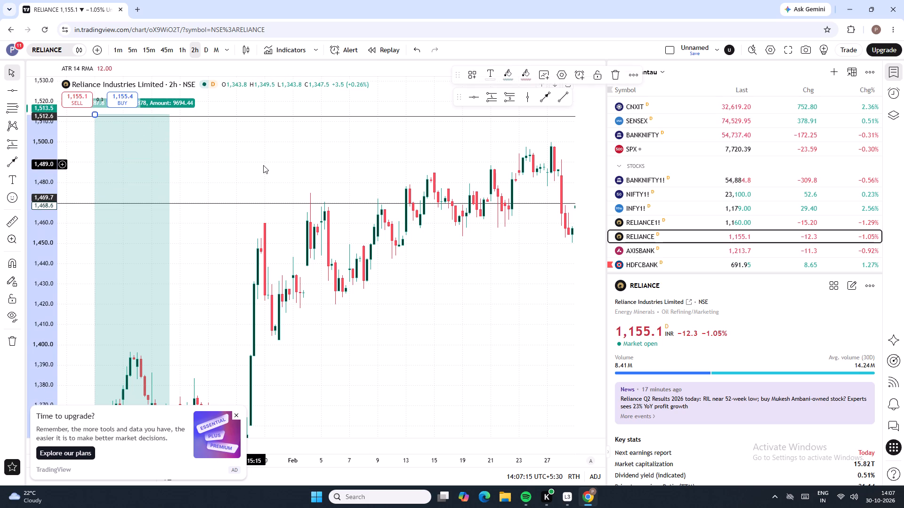
Shift the whole long position to start 11 January 2024 at 13:15, with its target at about 1,513.0.
left_click_drag(267, 160, 522, 311)
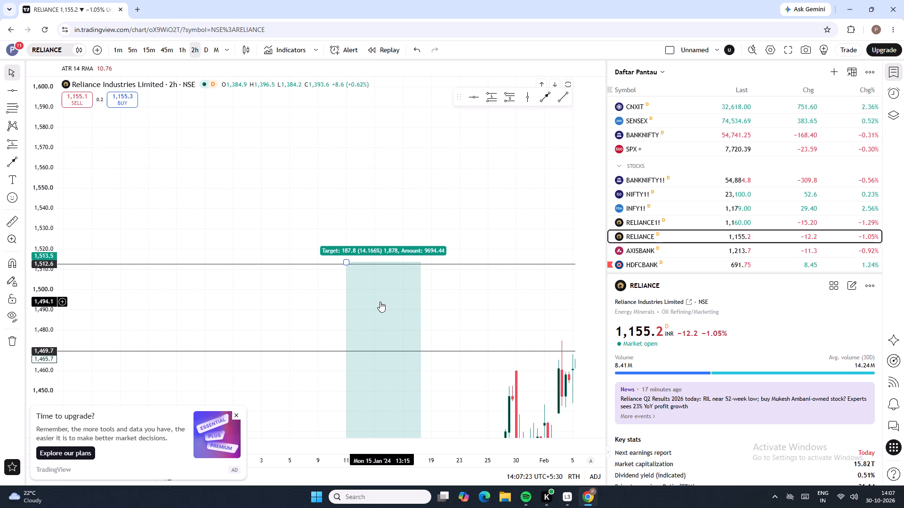
left_click_drag(383, 306, 381, 311)
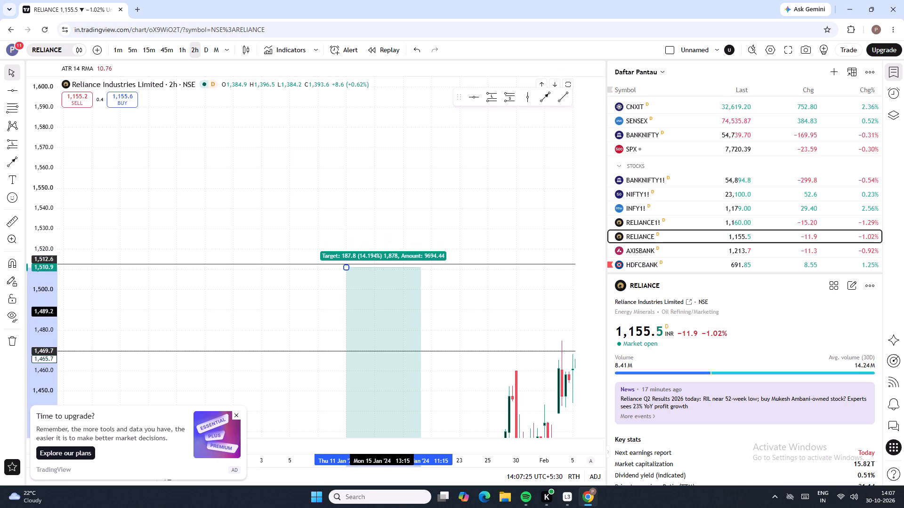
left_click_drag(381, 311, 387, 307)
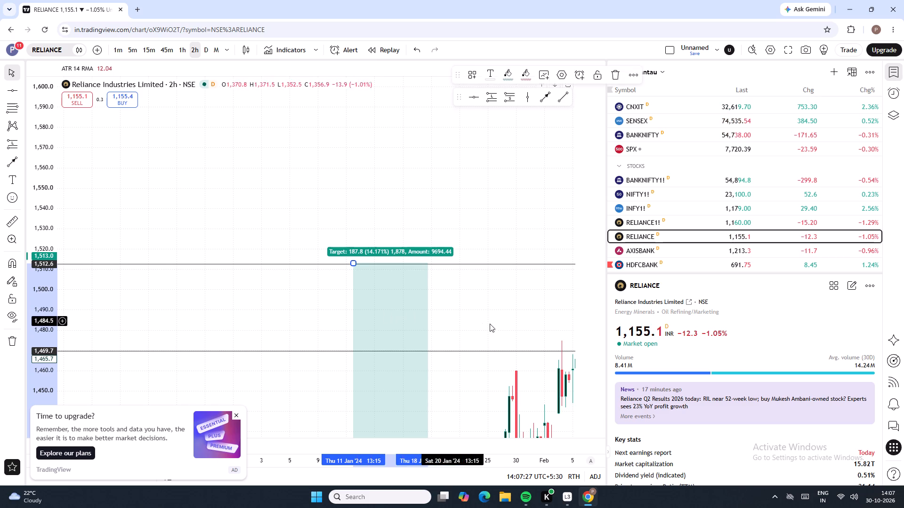
Raise the long position's stop to about 1,321.8, near the 1,322.0 horizontal line.
left_click_drag(494, 322, 574, 127)
left_click_drag(569, 291, 566, 296)
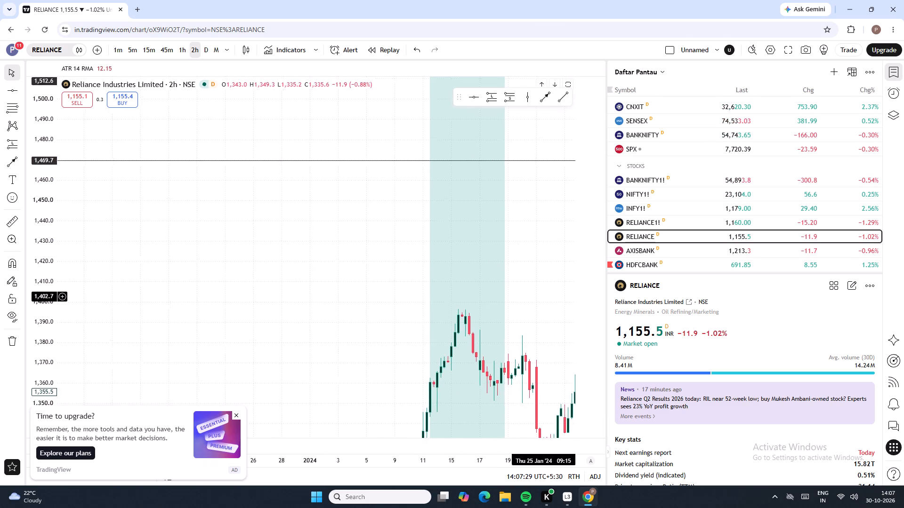
left_click_drag(566, 296, 484, 100)
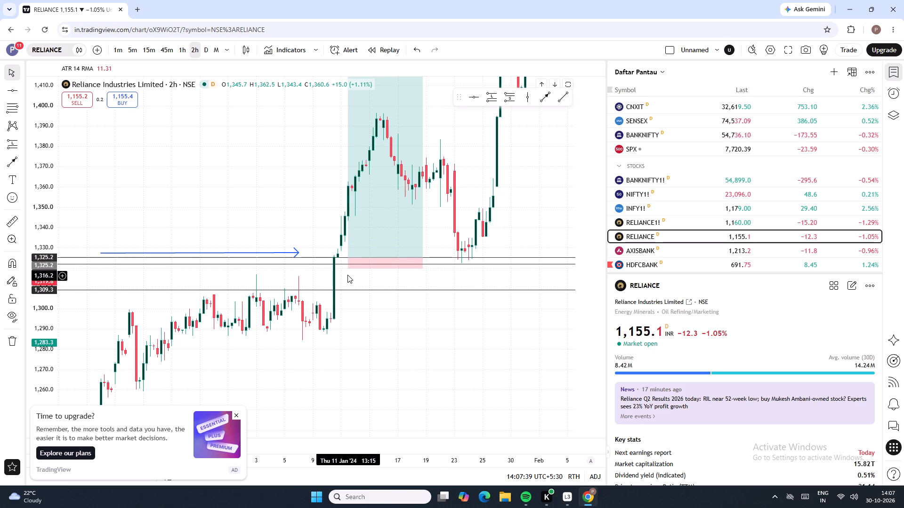
left_click_drag(347, 272, 349, 266)
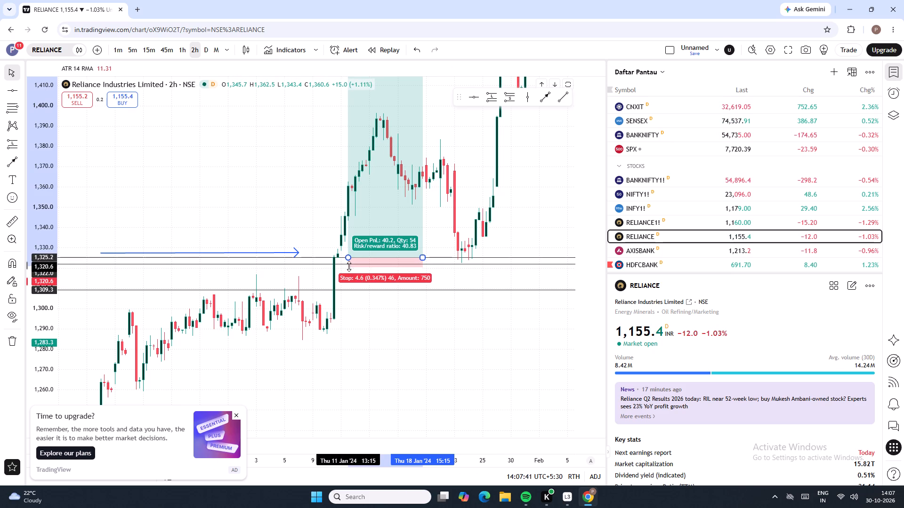
left_click_drag(349, 266, 349, 264)
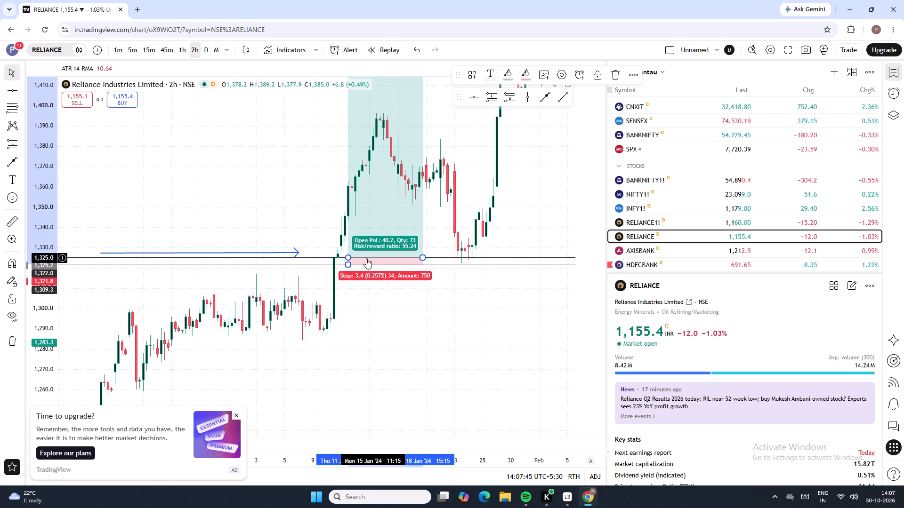
Move the long position's start to 10 January 2024 at 15:15, with entry at about 1,325.9, and deselect it.
left_click_drag(347, 254, 344, 252)
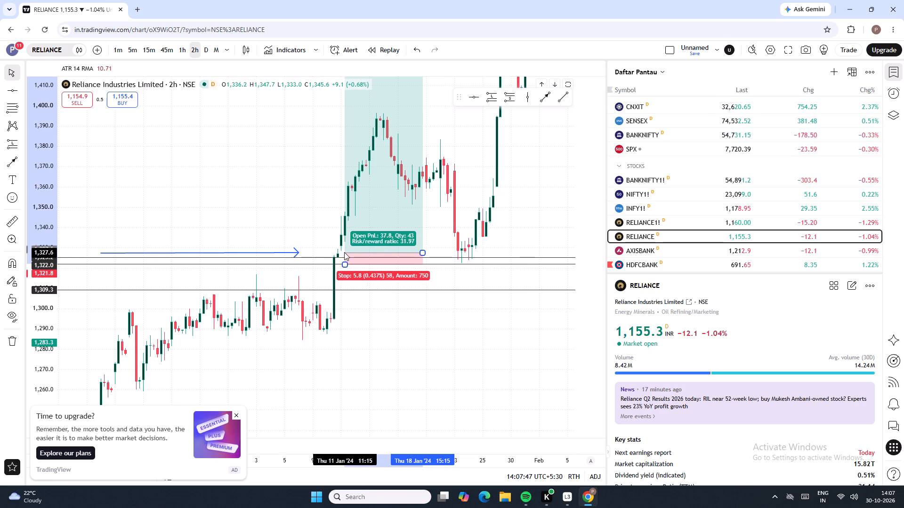
left_click_drag(344, 252, 338, 251)
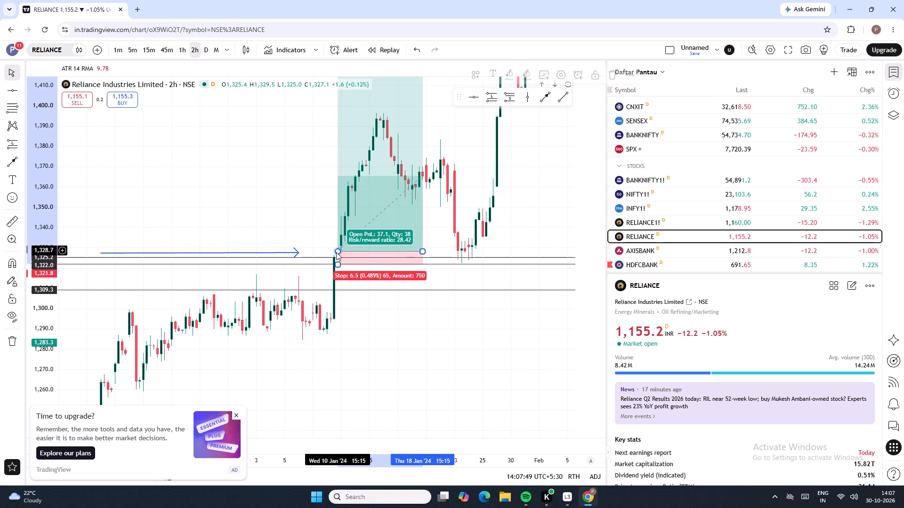
left_click(333, 246)
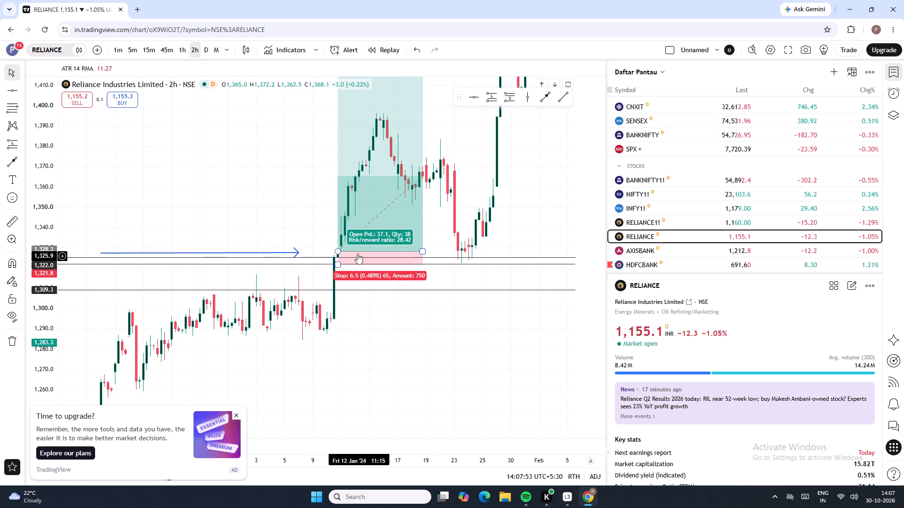
left_click(336, 253)
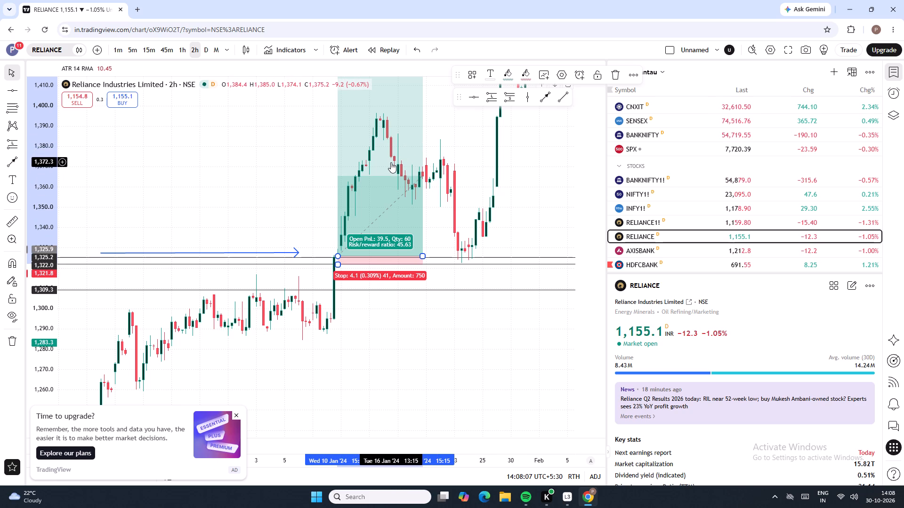
left_click(437, 123)
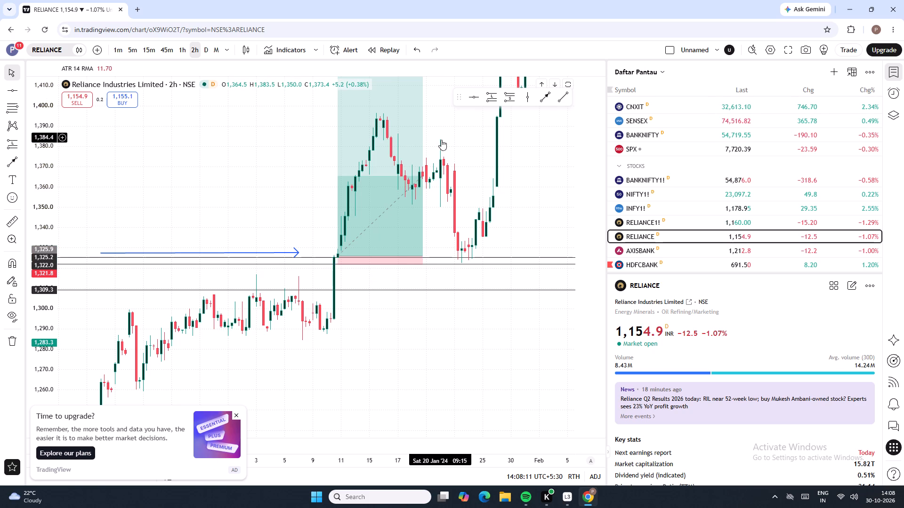
left_click(441, 136)
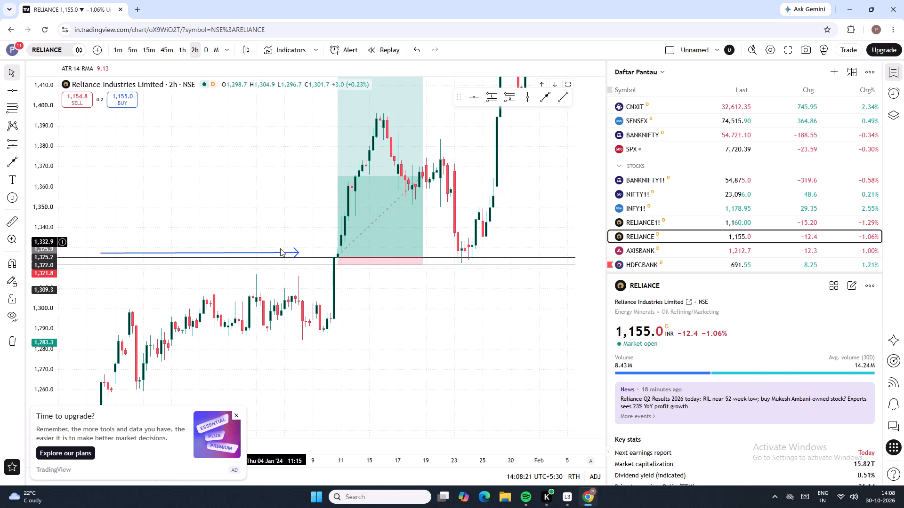
Dismiss the upgrade advertisement covering the lower part of the chart.
left_click(237, 416)
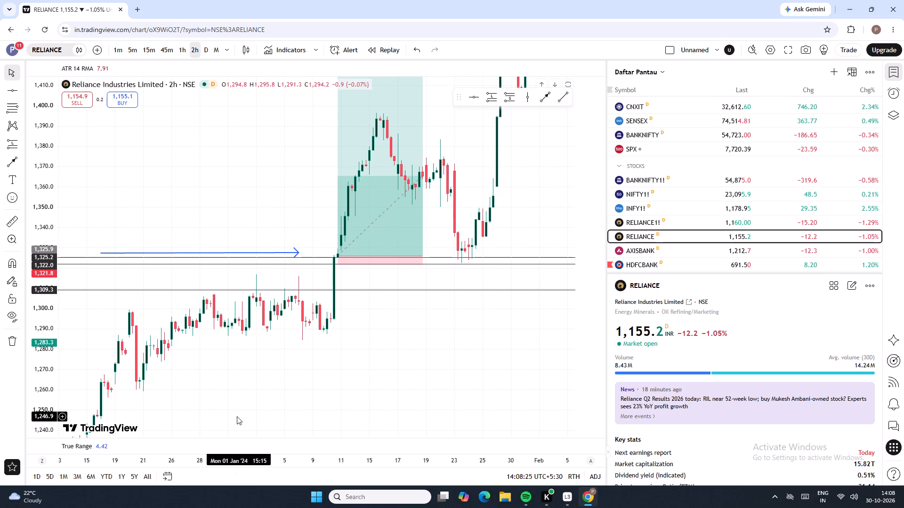
Examine the January 2024 breakout on the two-hour chart, checking the long position's entry and stop against the nearby horizontal lines.
left_click_drag(348, 350, 352, 350)
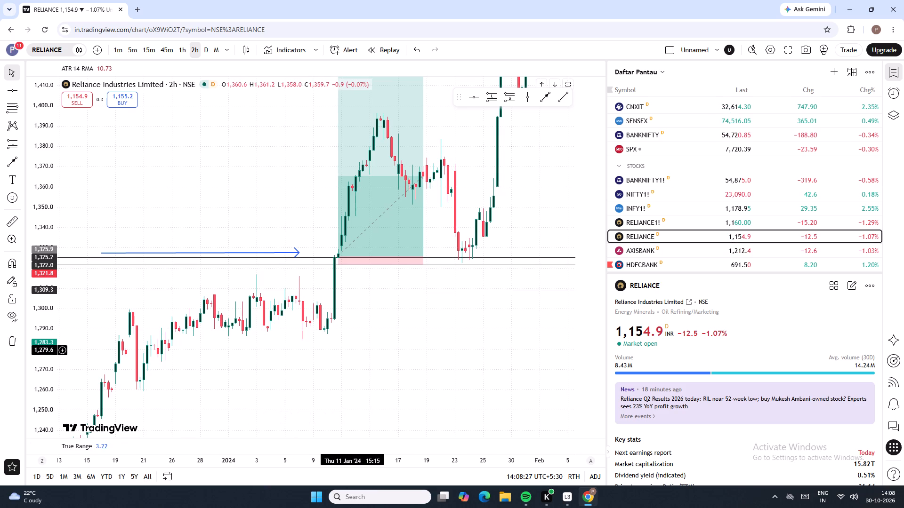
left_click_drag(352, 350, 306, 387)
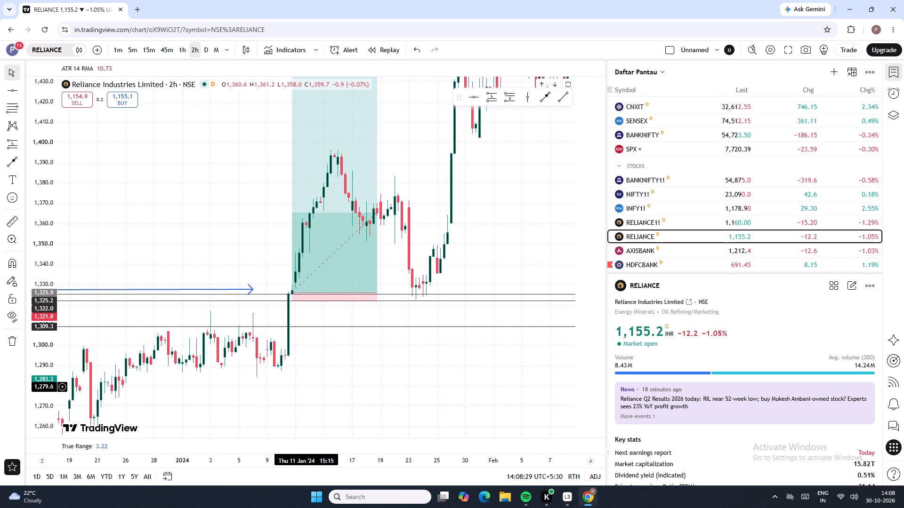
left_click_drag(306, 387, 306, 388)
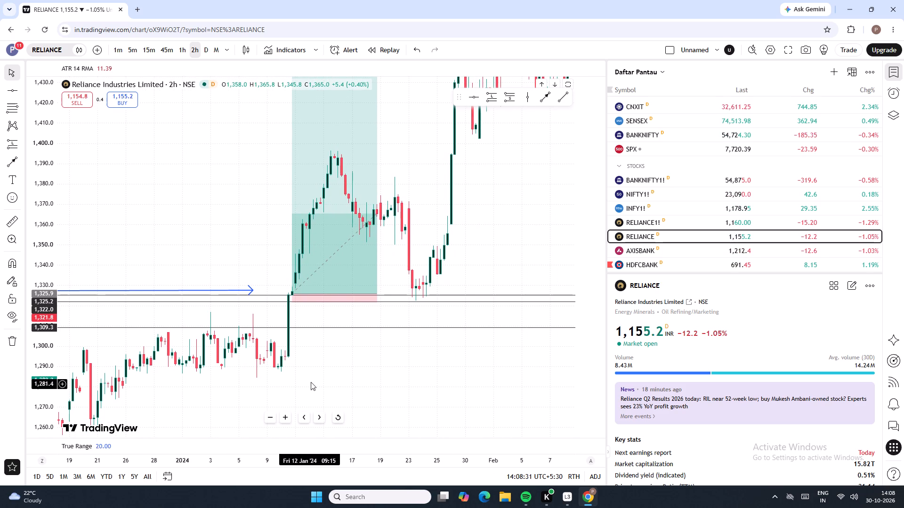
left_click_drag(314, 379, 545, 353)
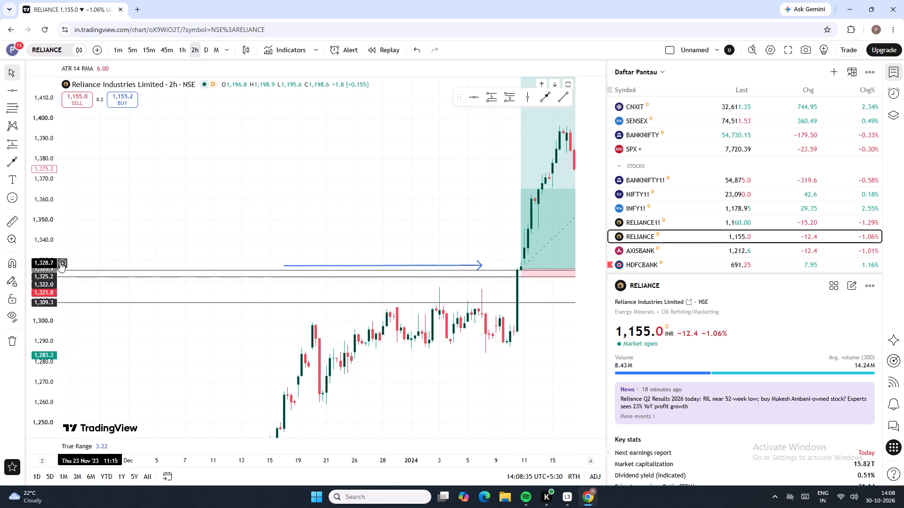
left_click_drag(52, 255, 73, 56)
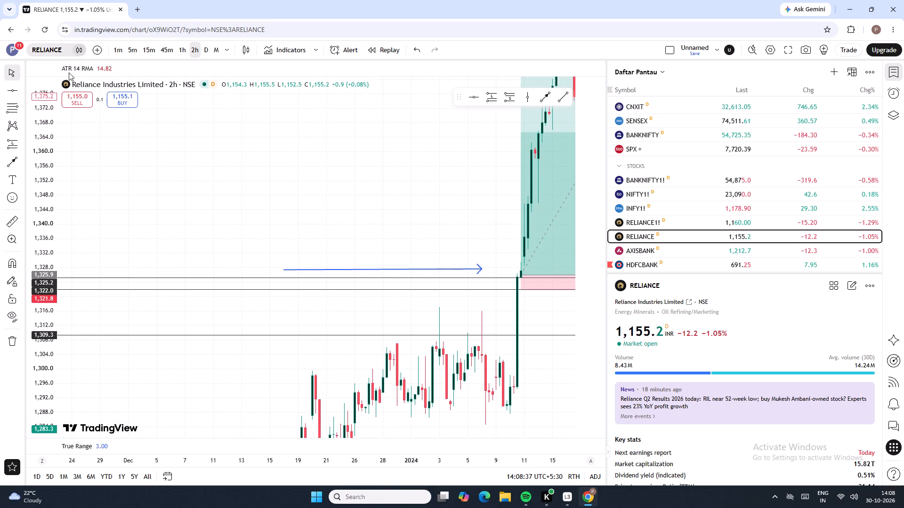
left_click_drag(49, 225, 46, 100)
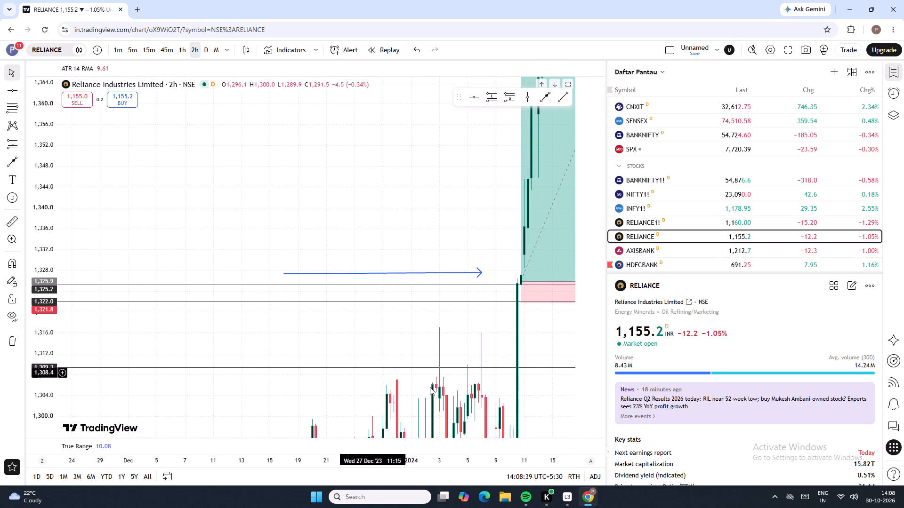
left_click_drag(412, 344, 169, 164)
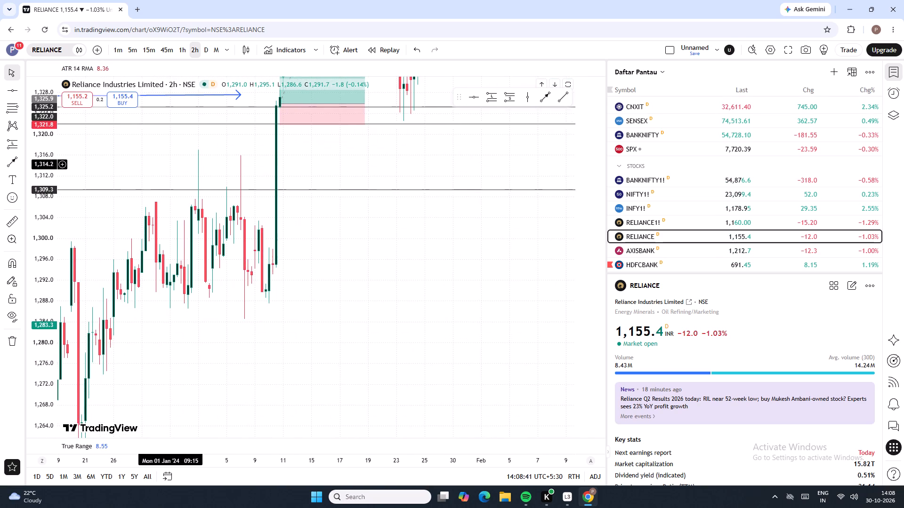
left_click_drag(169, 164, 169, 167)
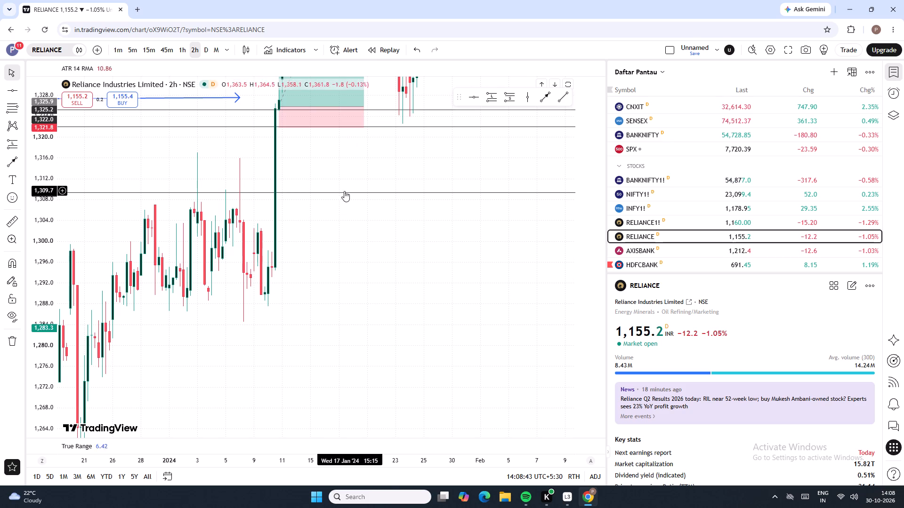
left_click_drag(308, 155, 400, 251)
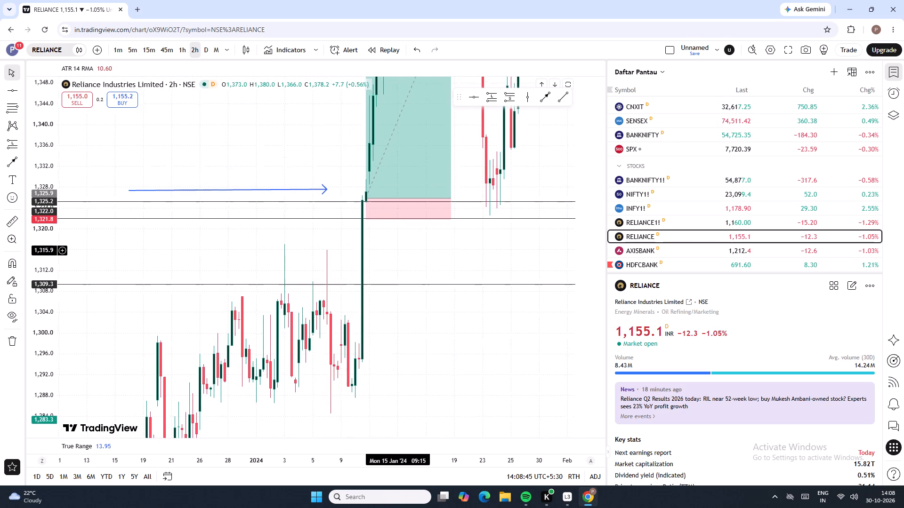
left_click_drag(400, 251, 406, 257)
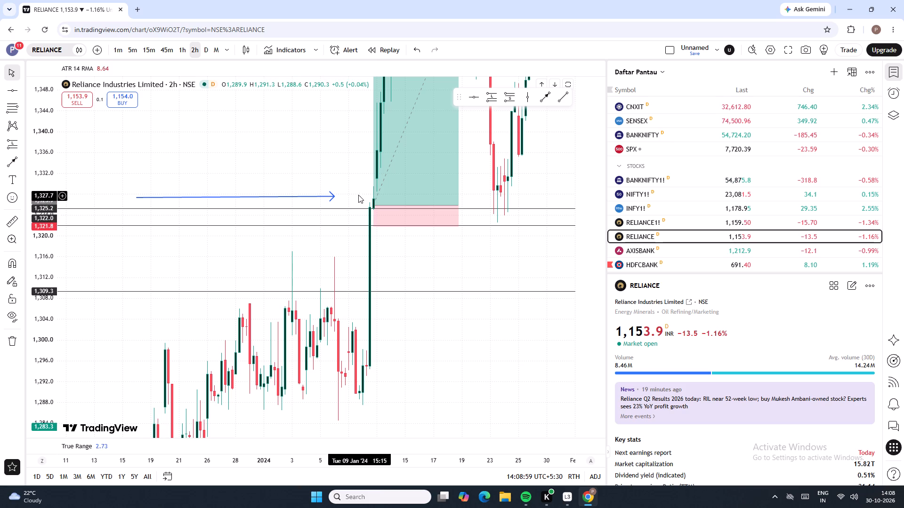
Shift the long position to start 10 January 2024 at 13:15, with entry at about 1,325.8 and stop at about 1,321.7, and deselect it.
left_click(409, 96)
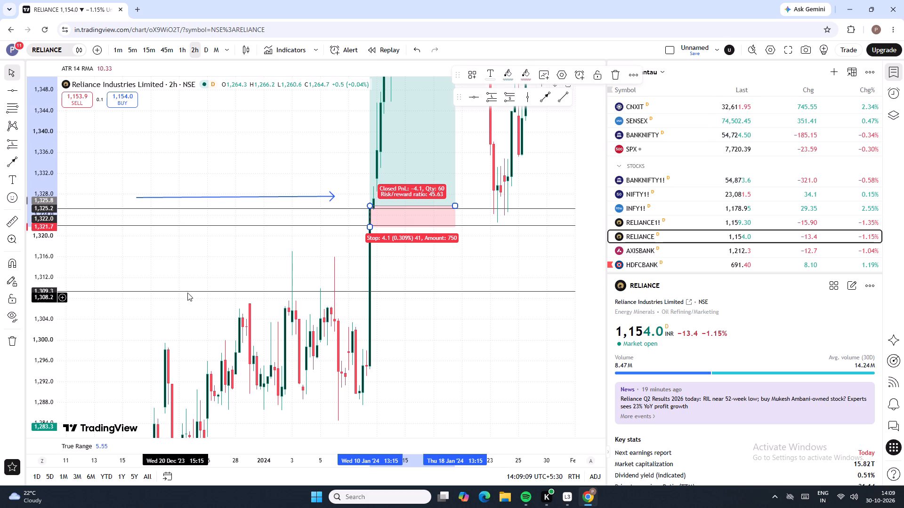
left_click(218, 260)
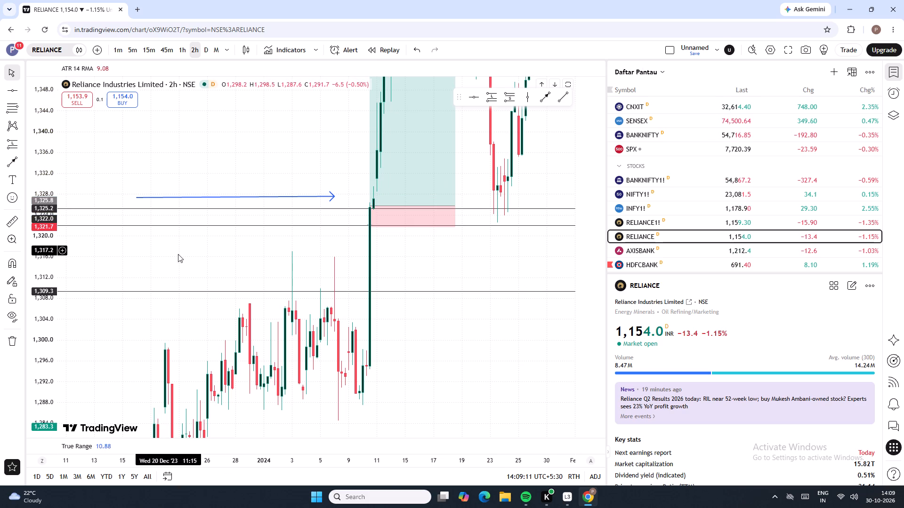
Switch the Reliance chart to the one-day timeframe.
left_click_drag(434, 276, 211, 275)
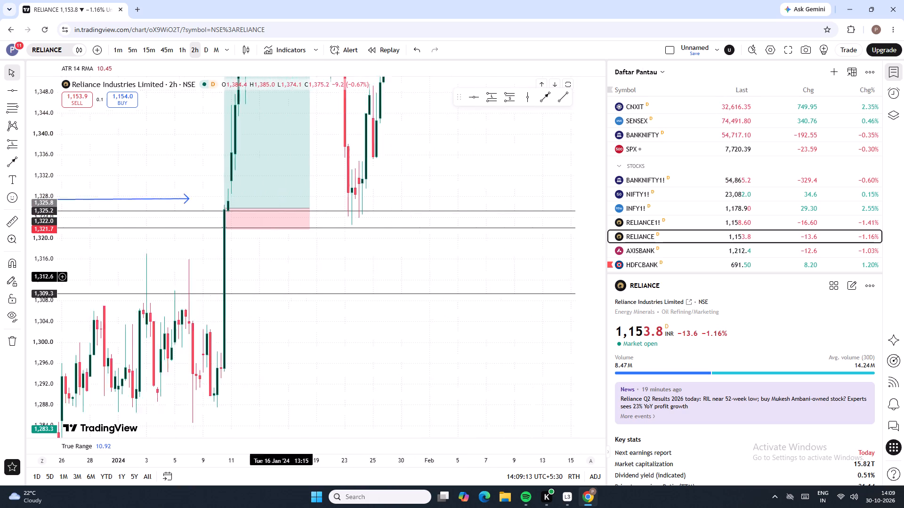
left_click_drag(211, 275, 82, 266)
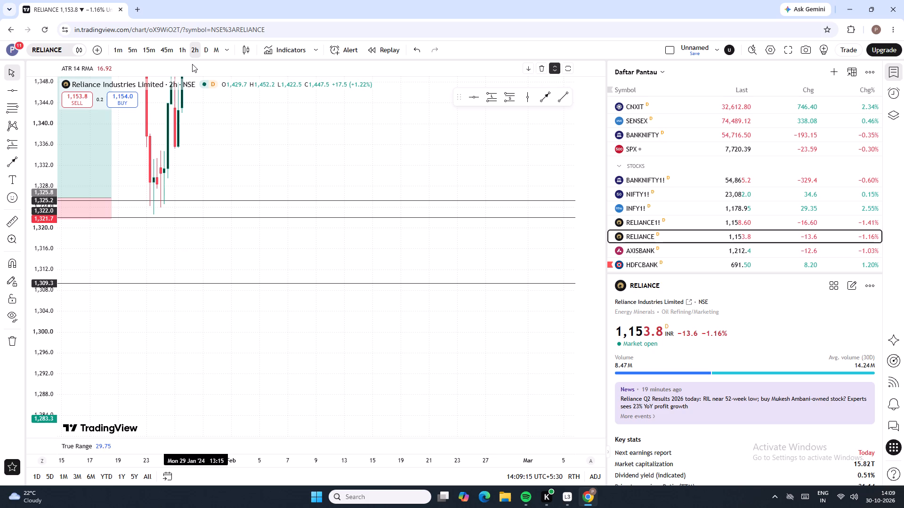
left_click(206, 52)
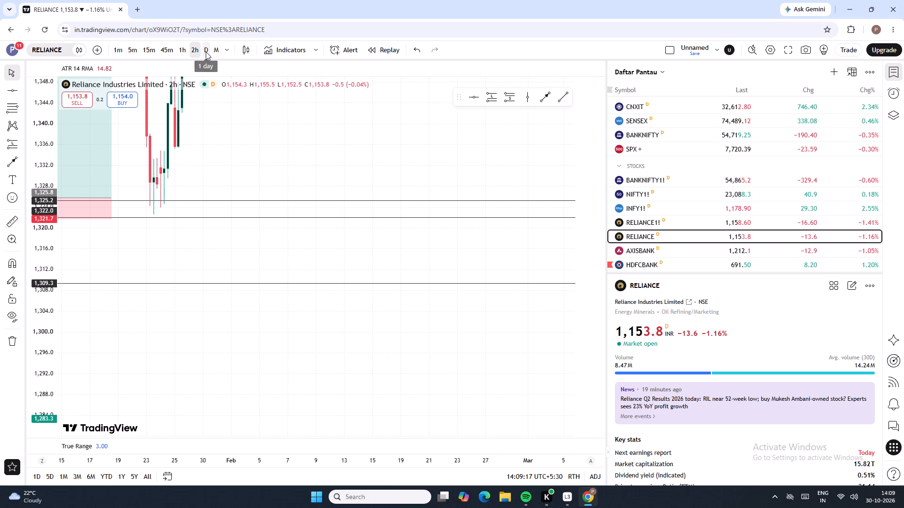
Examine the daily price swings from late 2024 to spring 2025 around the earlier long position and the horizontal levels.
left_click_drag(274, 274, 390, 137)
left_click_drag(289, 294, 368, 113)
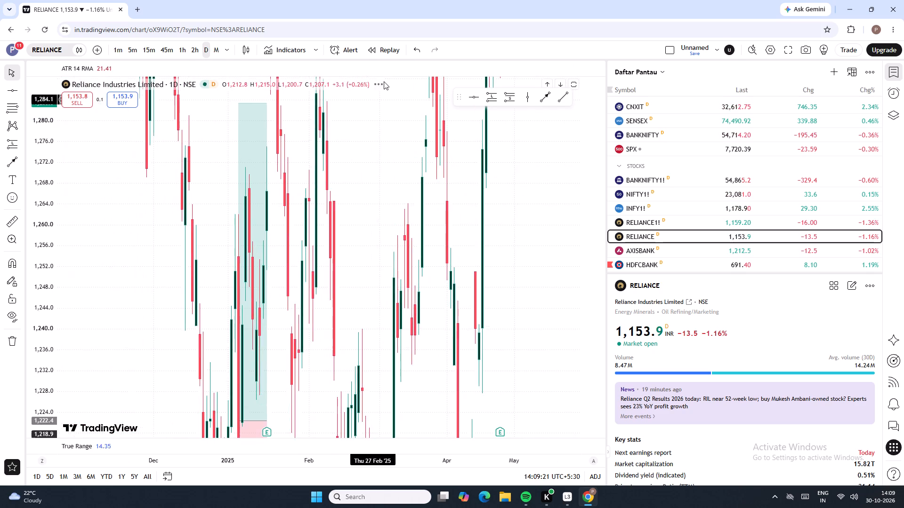
left_click_drag(388, 259, 401, 84)
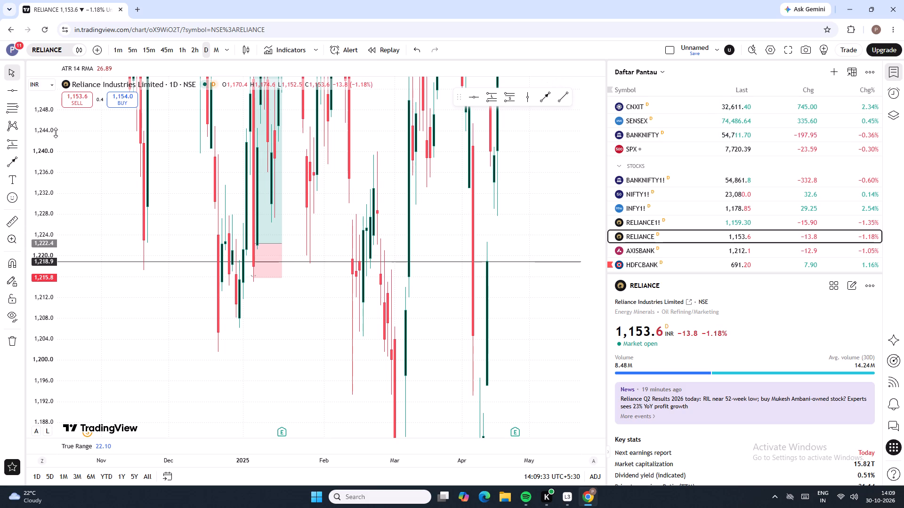
left_click_drag(50, 129, 41, 316)
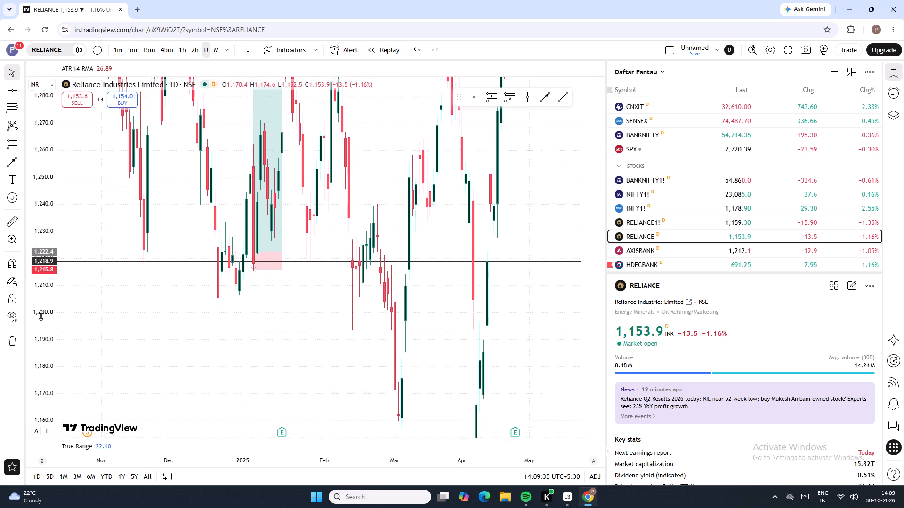
left_click_drag(41, 316, 32, 342)
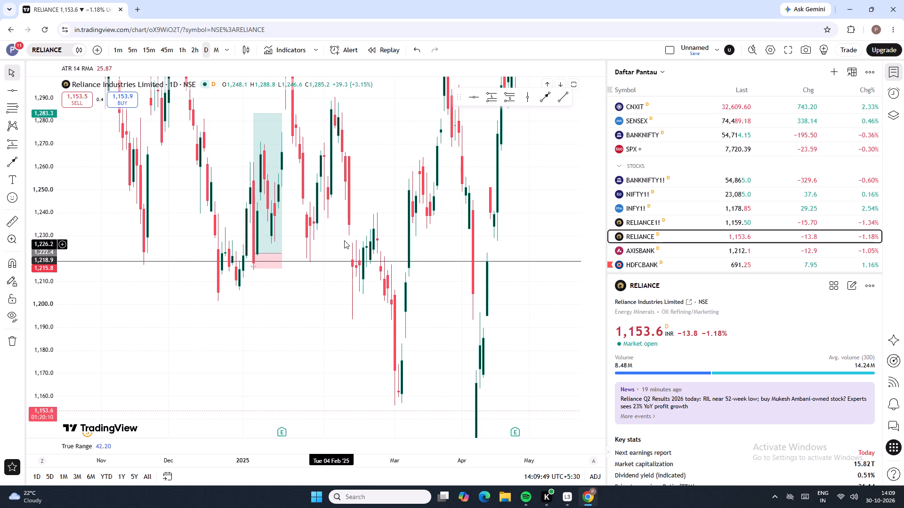
left_click_drag(44, 168, 51, 275)
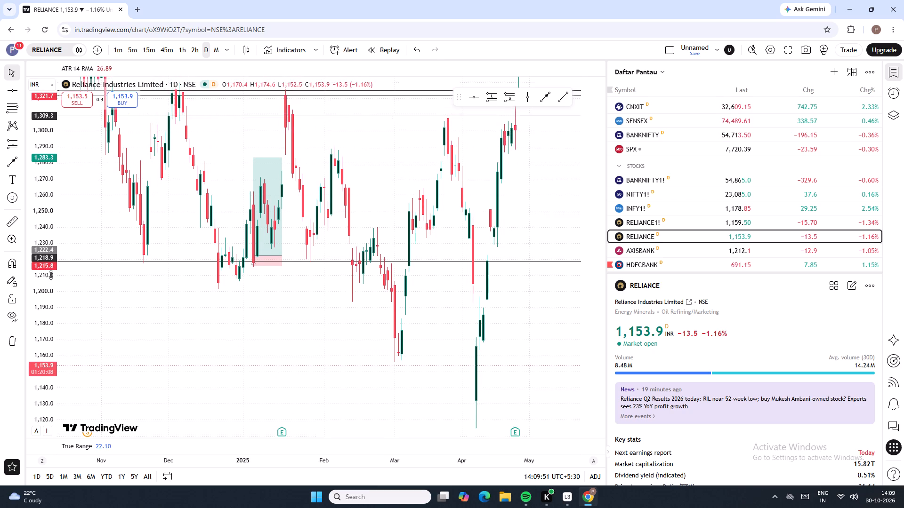
left_click_drag(51, 275, 48, 324)
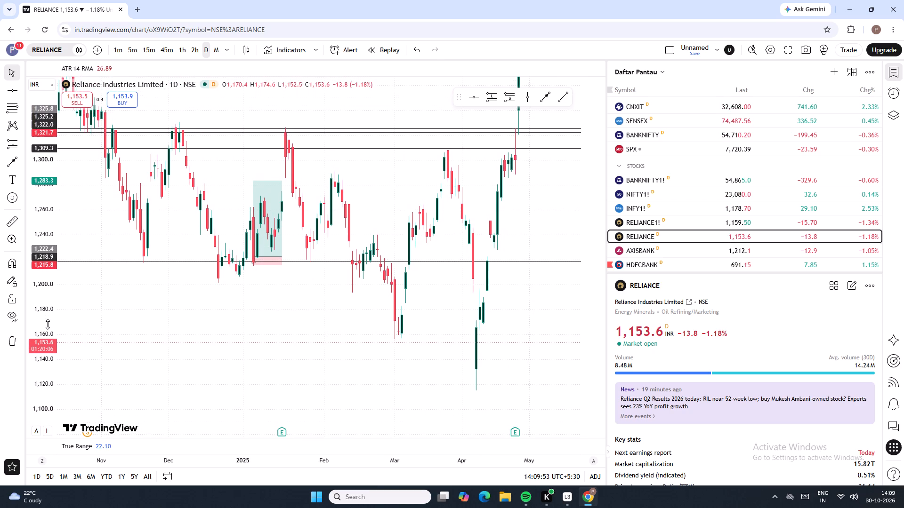
left_click_drag(48, 324, 35, 353)
left_click_drag(346, 354, 90, 338)
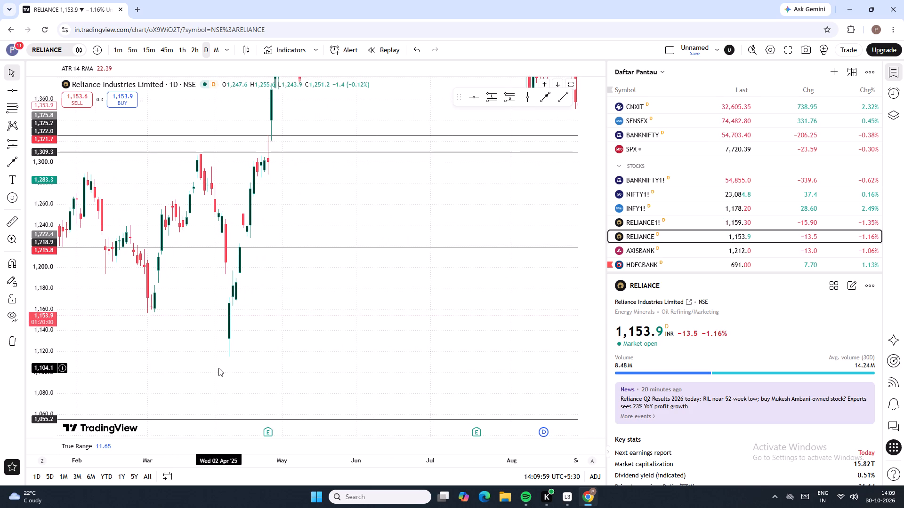
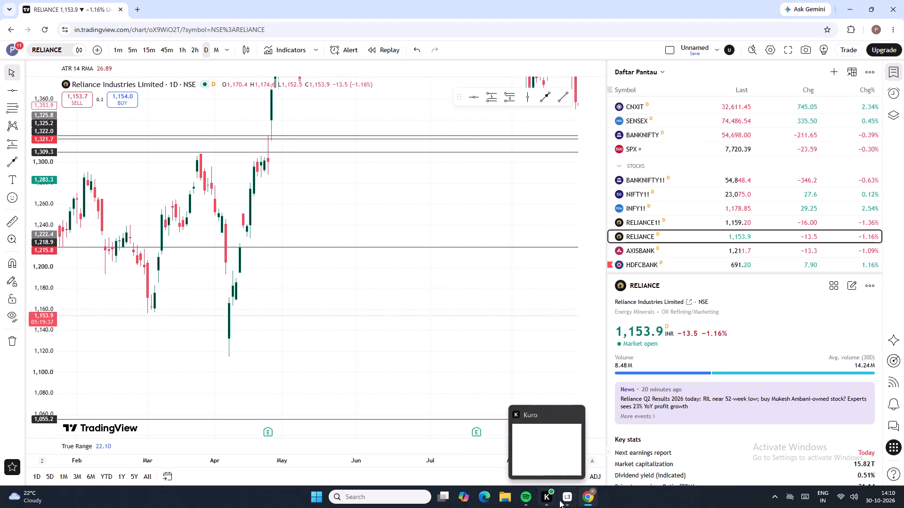
Switch to Loggy3 to check the running recording session, and return to the Reliance chart.
left_click(566, 497)
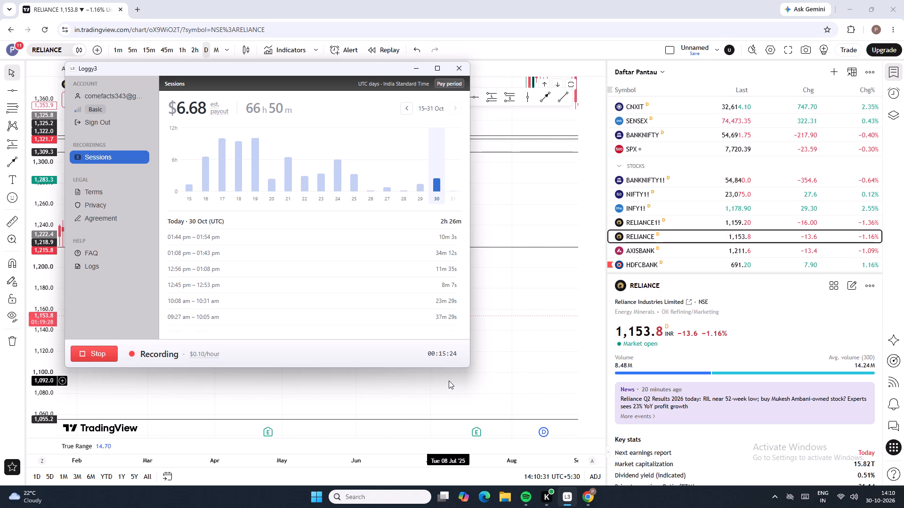
left_click(418, 388)
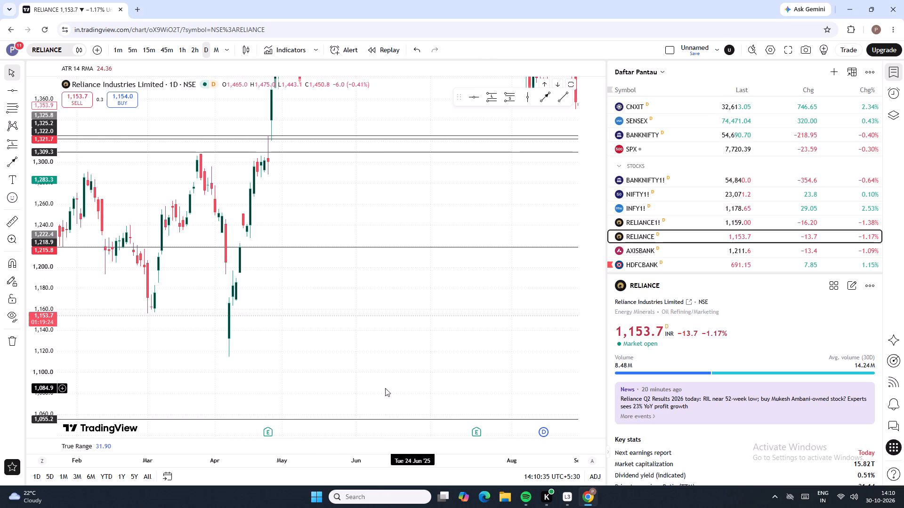
Examine the earlier daily price action from September 2024 to March 2025 around the January 2025 long position and horizontal levels.
left_click_drag(297, 367, 517, 372)
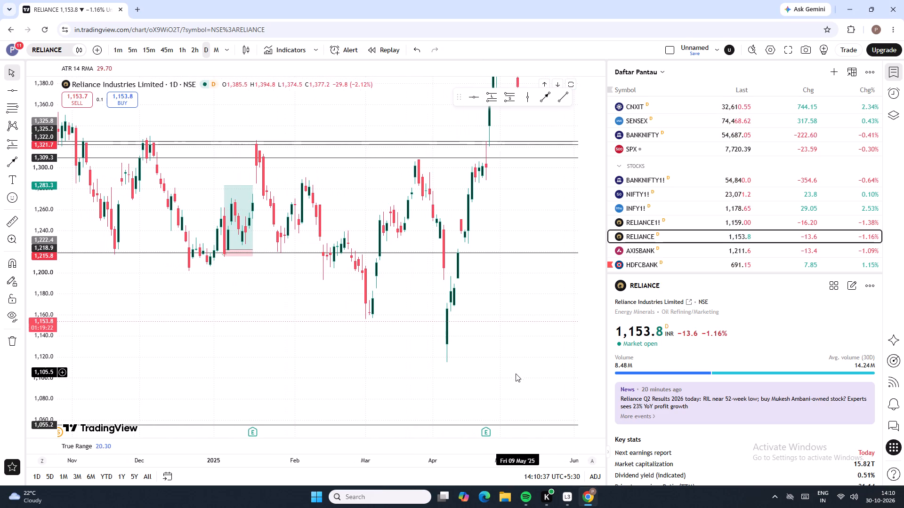
left_click_drag(266, 355, 470, 382)
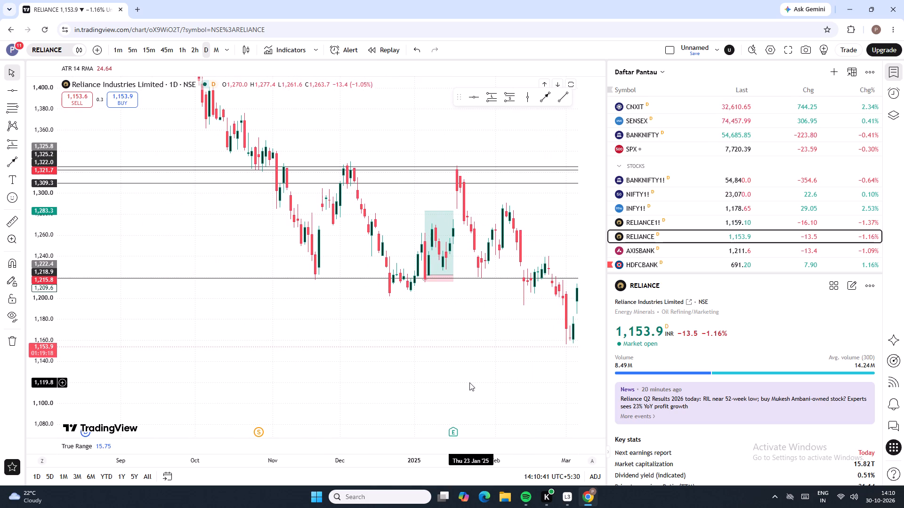
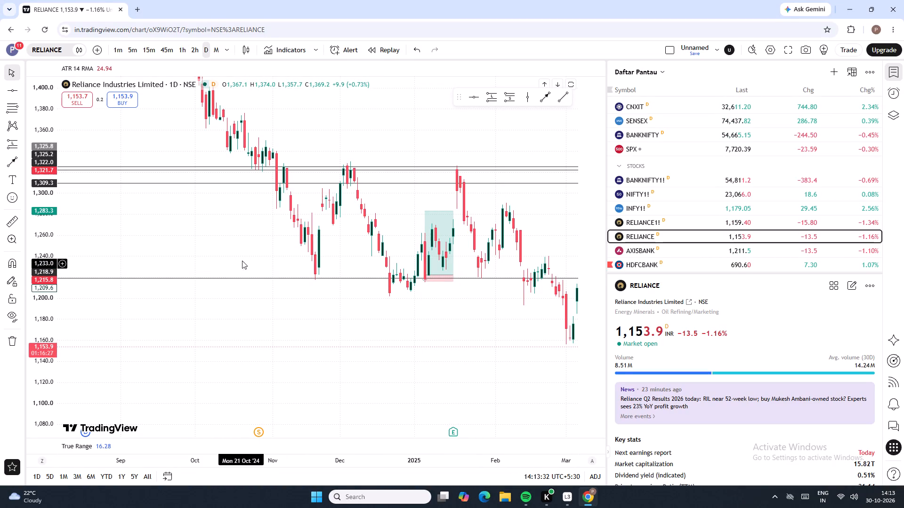
Examine the daily Reliance price action from the January 2025 long position forward to the latest October 2026 candles.
left_click_drag(254, 218, 258, 222)
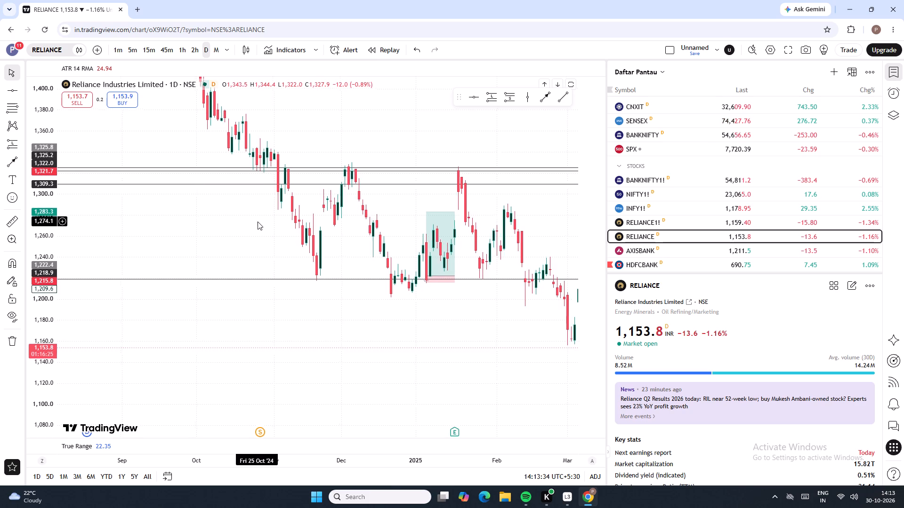
left_click_drag(258, 222, 206, 222)
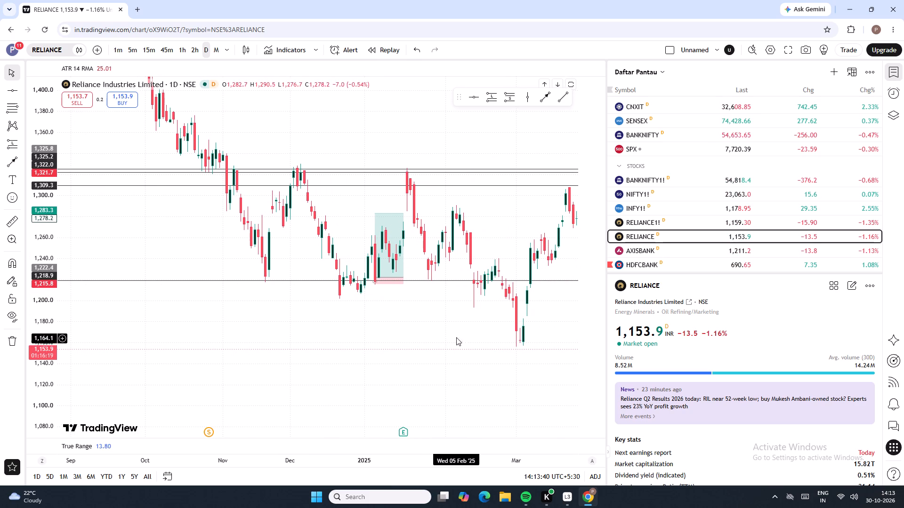
left_click_drag(449, 330, 52, 263)
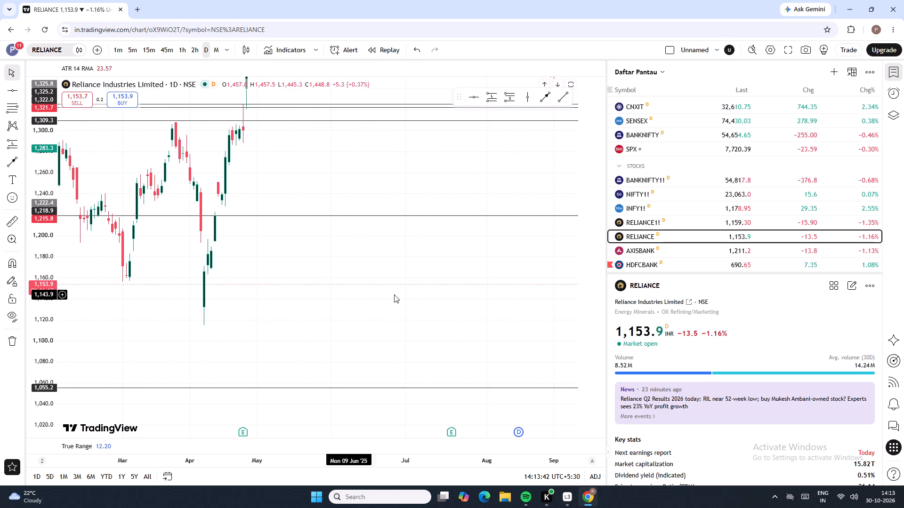
left_click_drag(398, 284, 20, 264)
left_click_drag(253, 244, 266, 477)
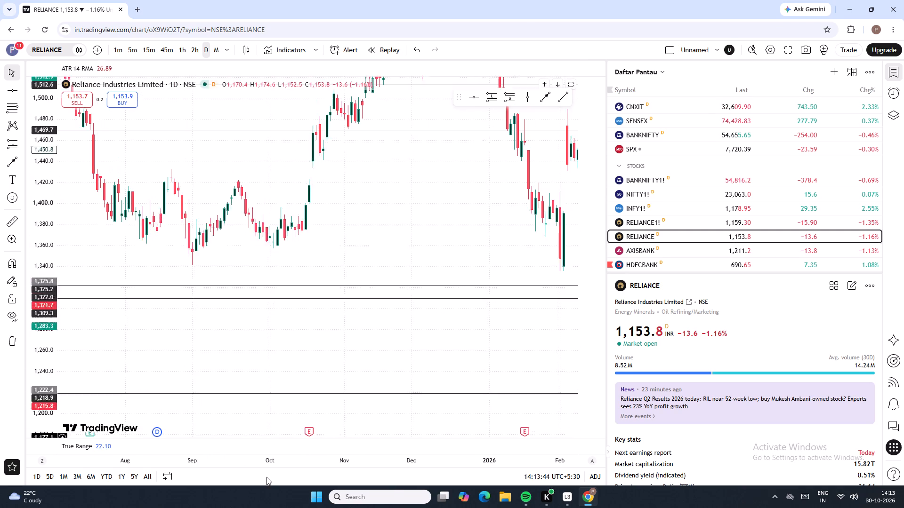
left_click_drag(266, 477, 266, 482)
left_click_drag(417, 273, 242, 400)
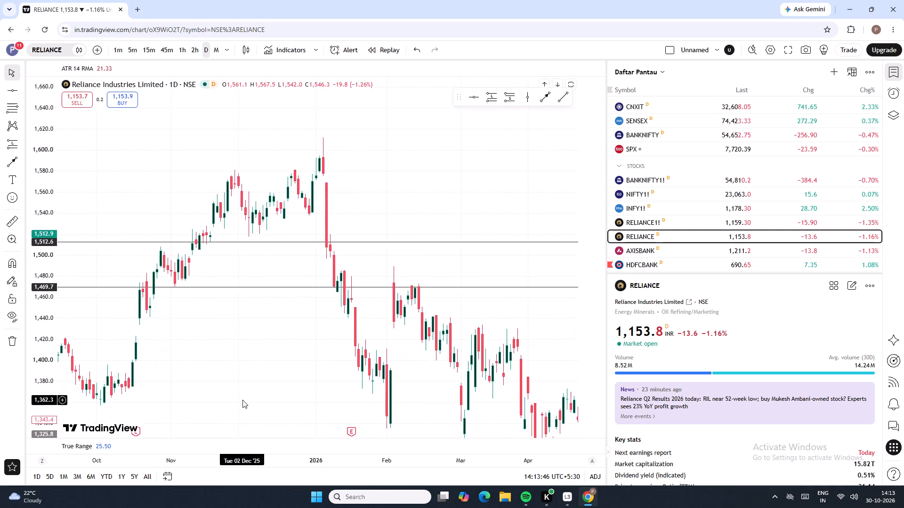
left_click_drag(242, 400, 86, 327)
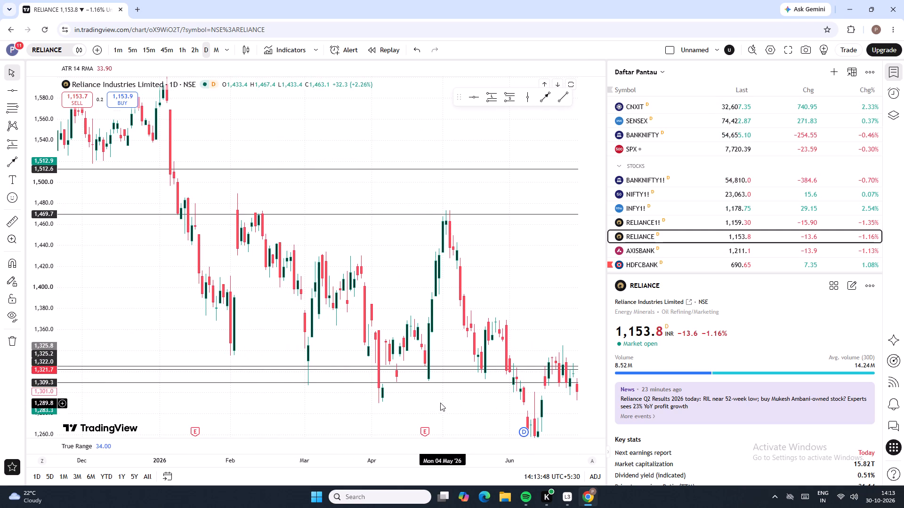
left_click_drag(438, 400, 52, 310)
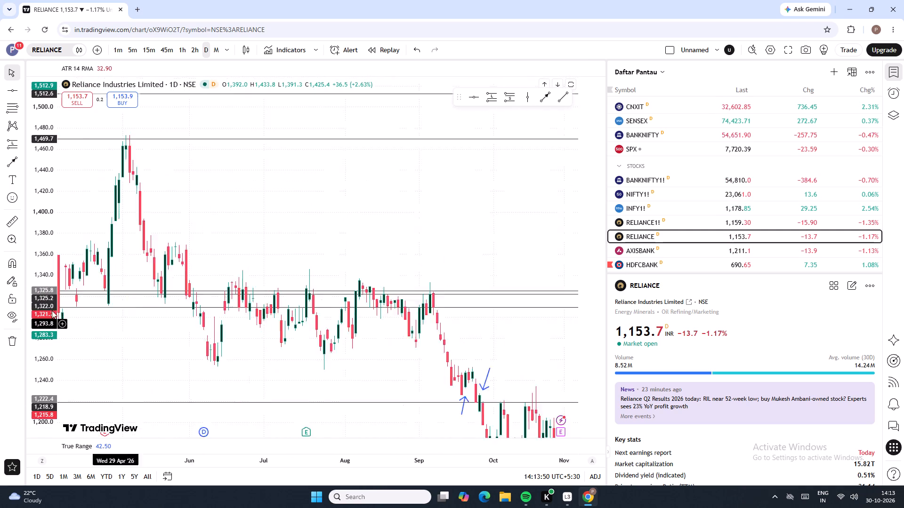
left_click_drag(52, 310, 48, 309)
left_click_drag(355, 371, 0, 272)
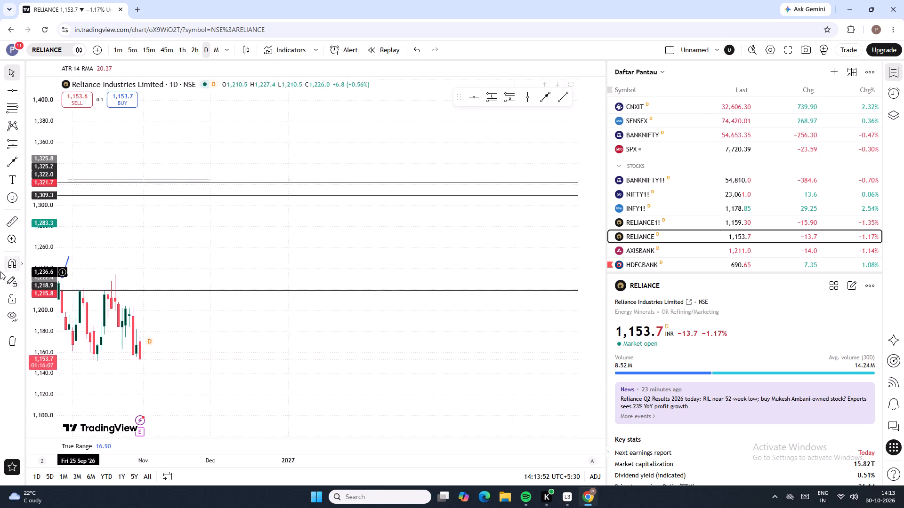
Dismiss the advertisement and examine the May to October 2026 daily decline against the marked horizontal levels down to 1,055.2.
left_click_drag(261, 381, 335, 303)
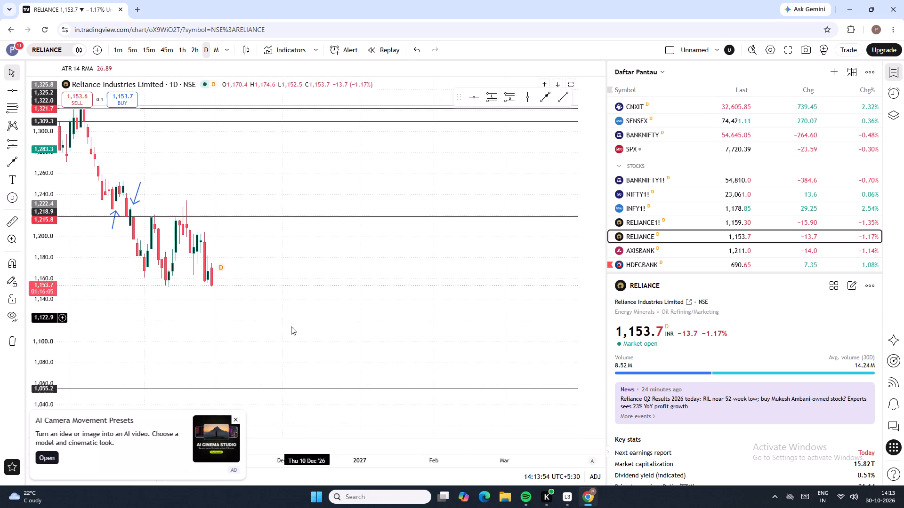
left_click_drag(291, 327, 415, 211)
left_click_drag(353, 312, 433, 233)
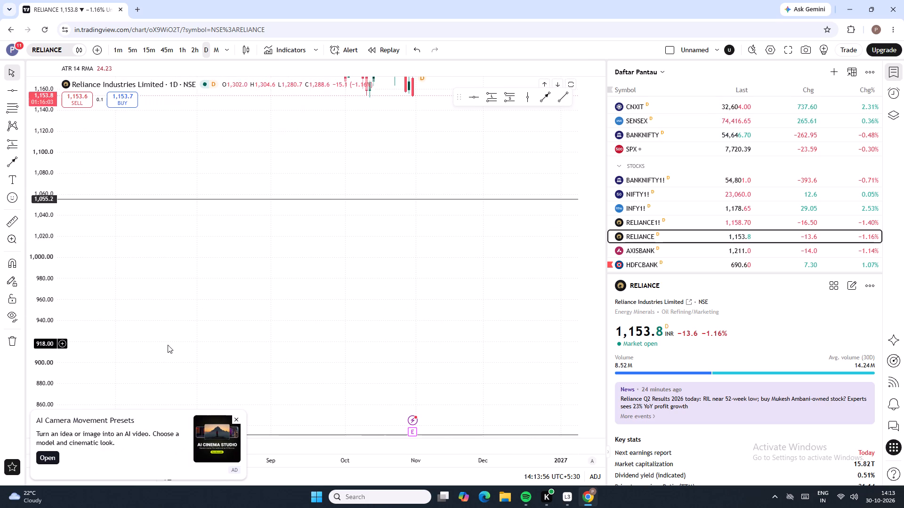
left_click(237, 420)
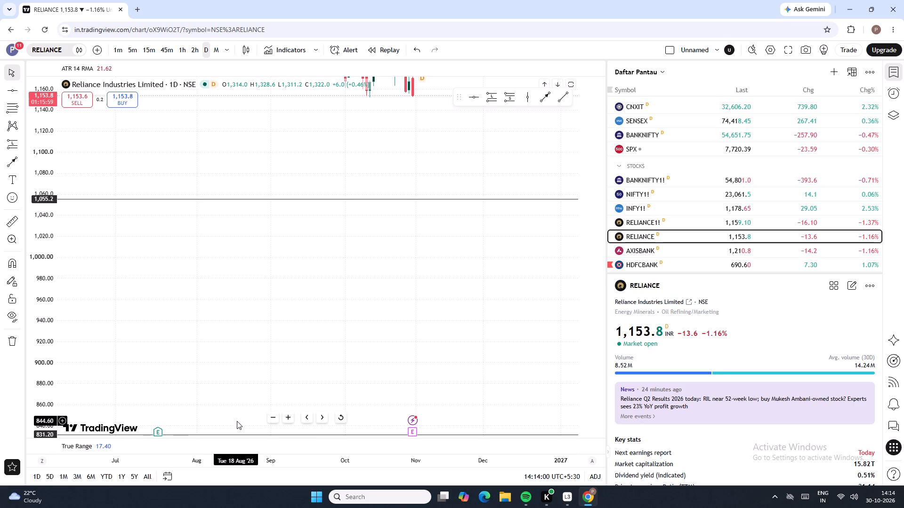
left_click_drag(420, 296, 461, 428)
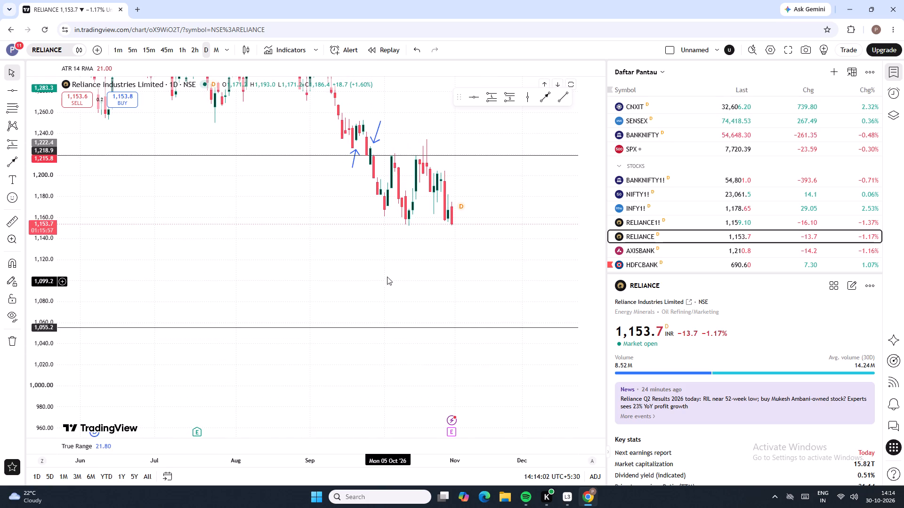
left_click_drag(387, 277, 399, 398)
left_click_drag(248, 288, 314, 397)
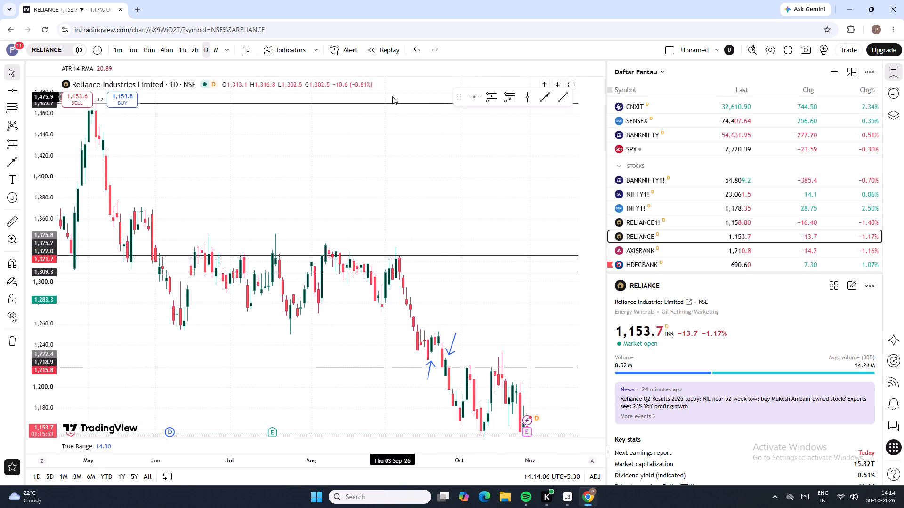
Go back out of the Reliance chart through the earlier TradingView pages to the new tab page, and close the browser.
left_click(9, 28)
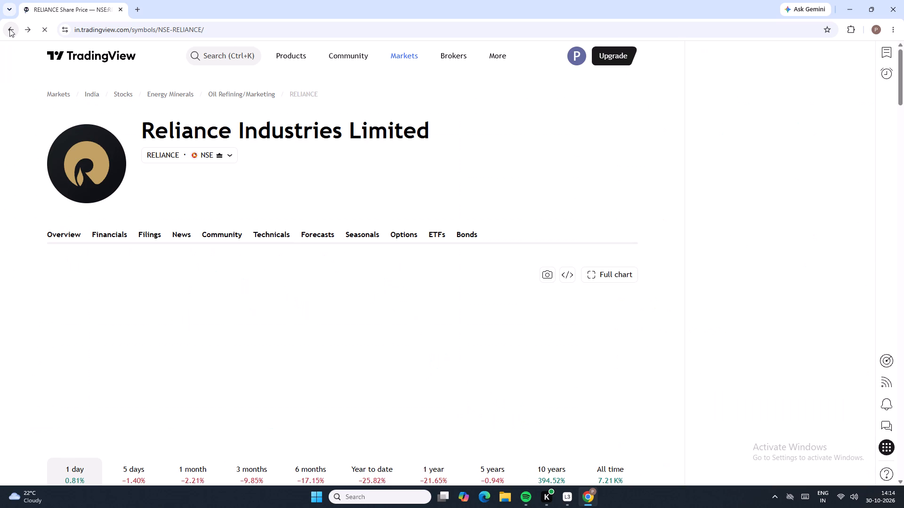
left_click(9, 29)
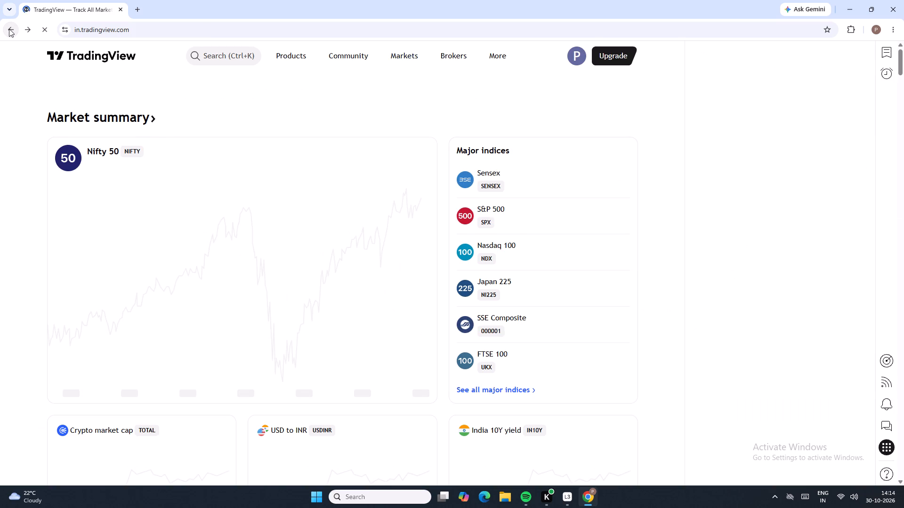
left_click(9, 29)
left_click(9, 29)
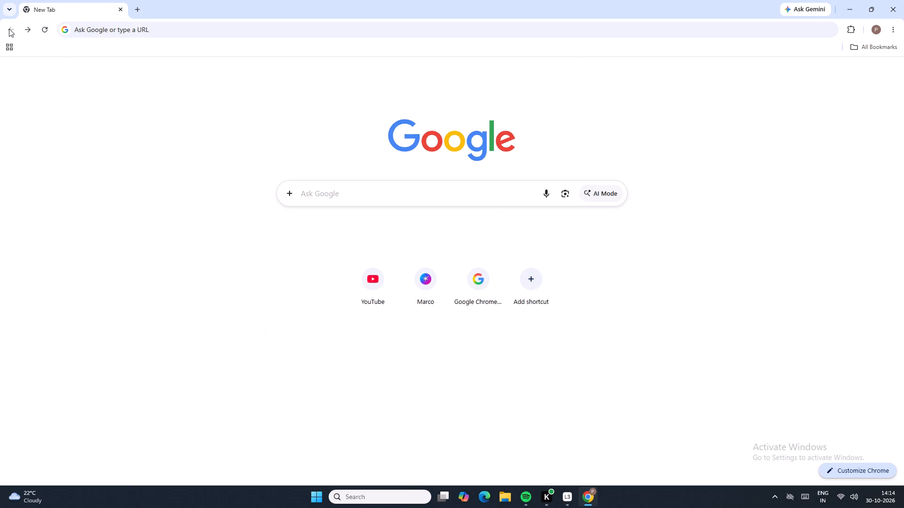
left_click(9, 29)
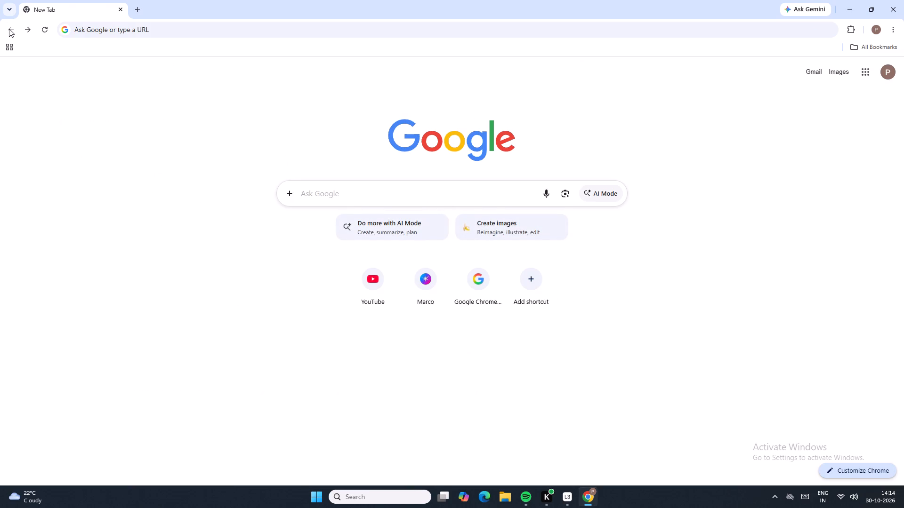
left_click(890, 7)
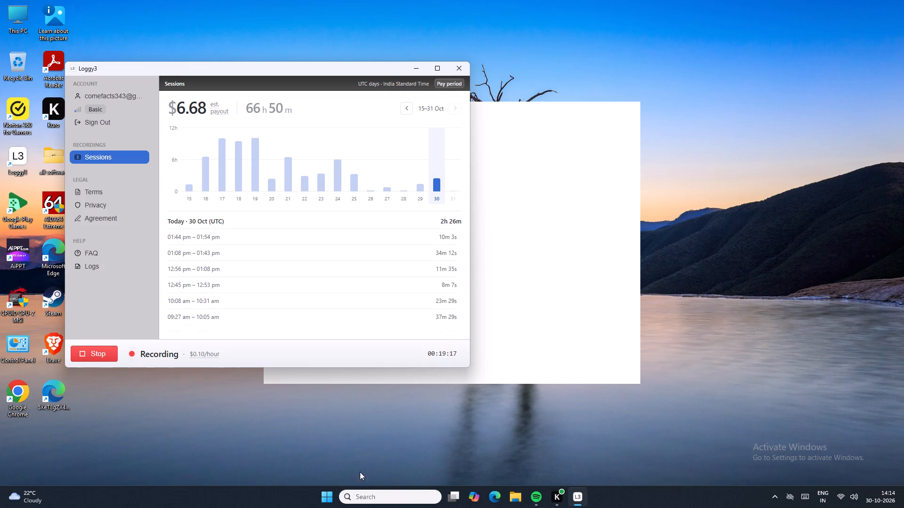
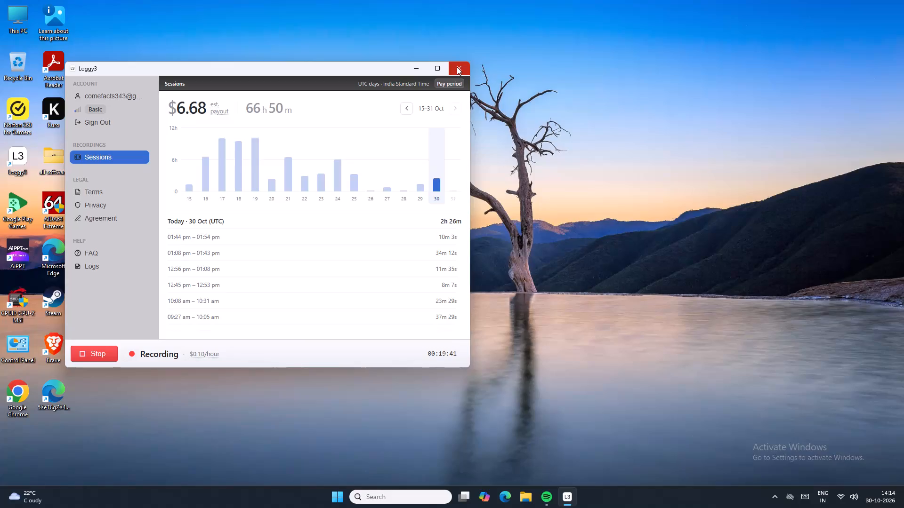
Close the Loggy3 window and acknowledge the notice about it running in the background.
left_click(457, 67)
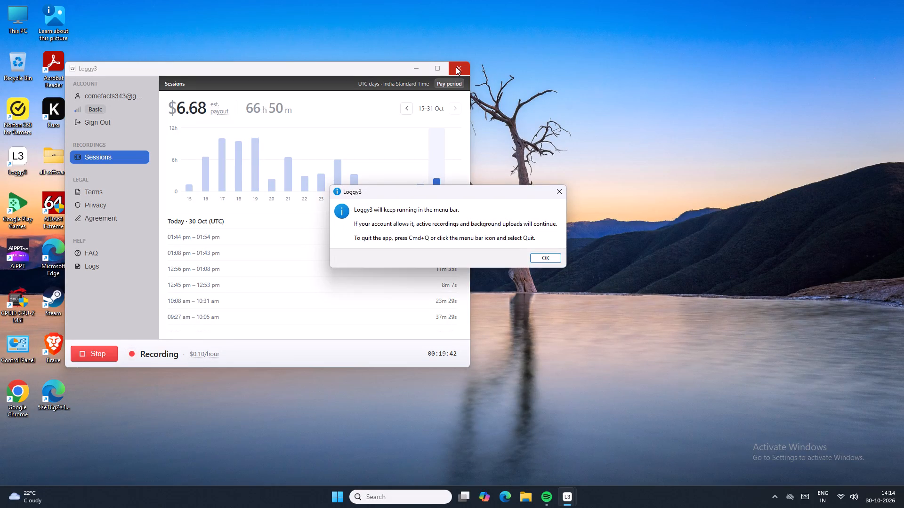
left_click(546, 260)
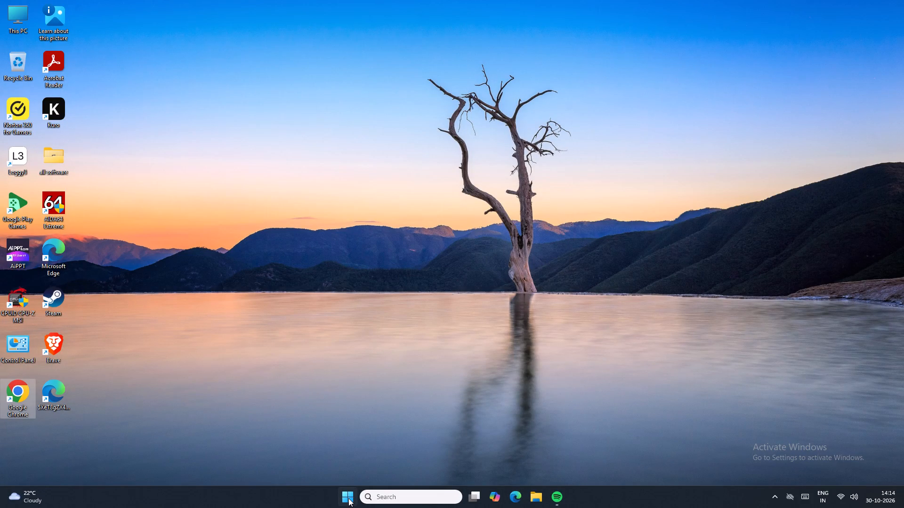
Shut down the Windows PC.
left_click(348, 495)
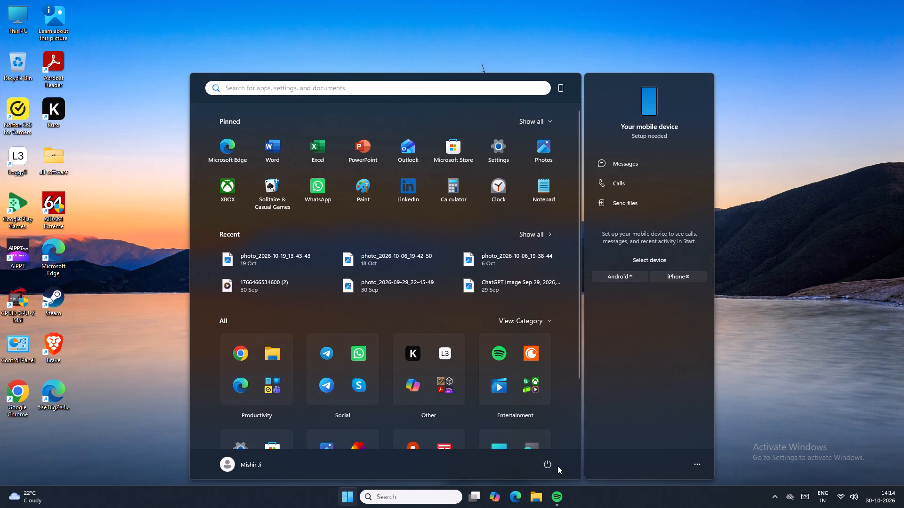
left_click(547, 465)
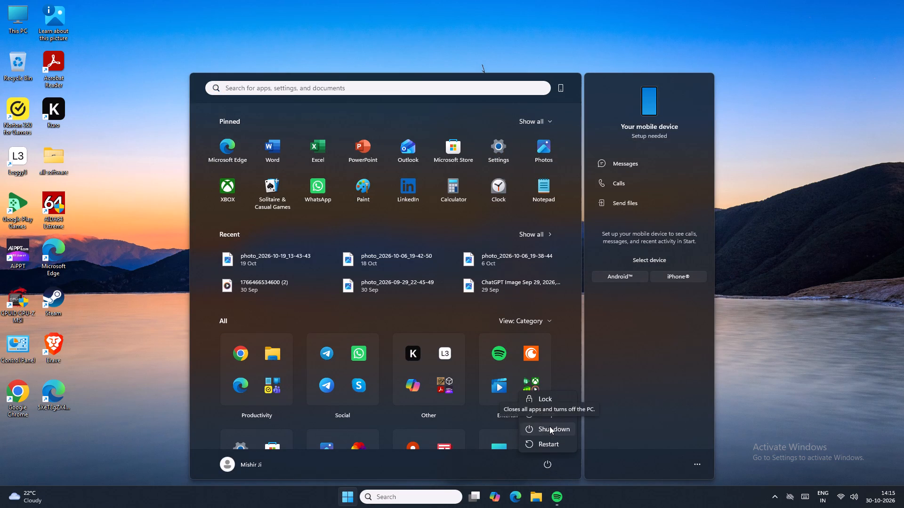
left_click(549, 426)
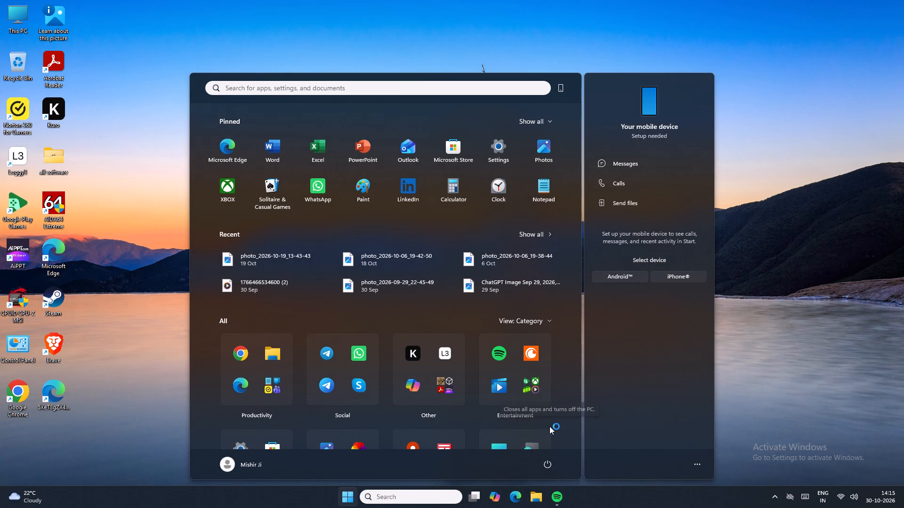